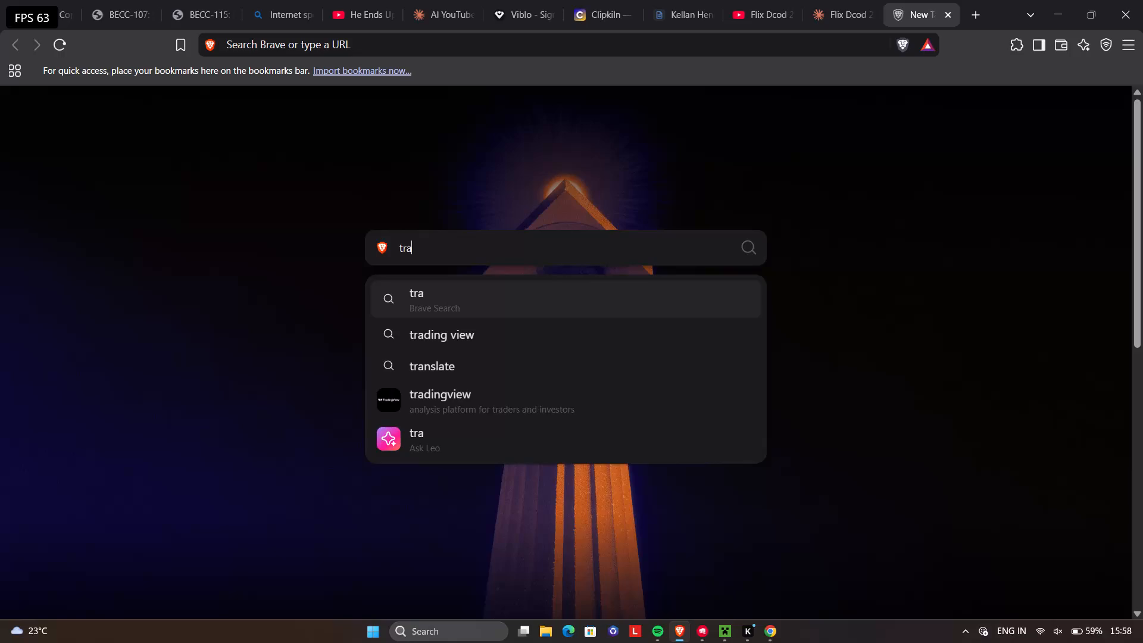
Complete the query "trading view" and search the web for it.
{"action": "key", "text": "d"}
{"action": "key", "text": "i"}
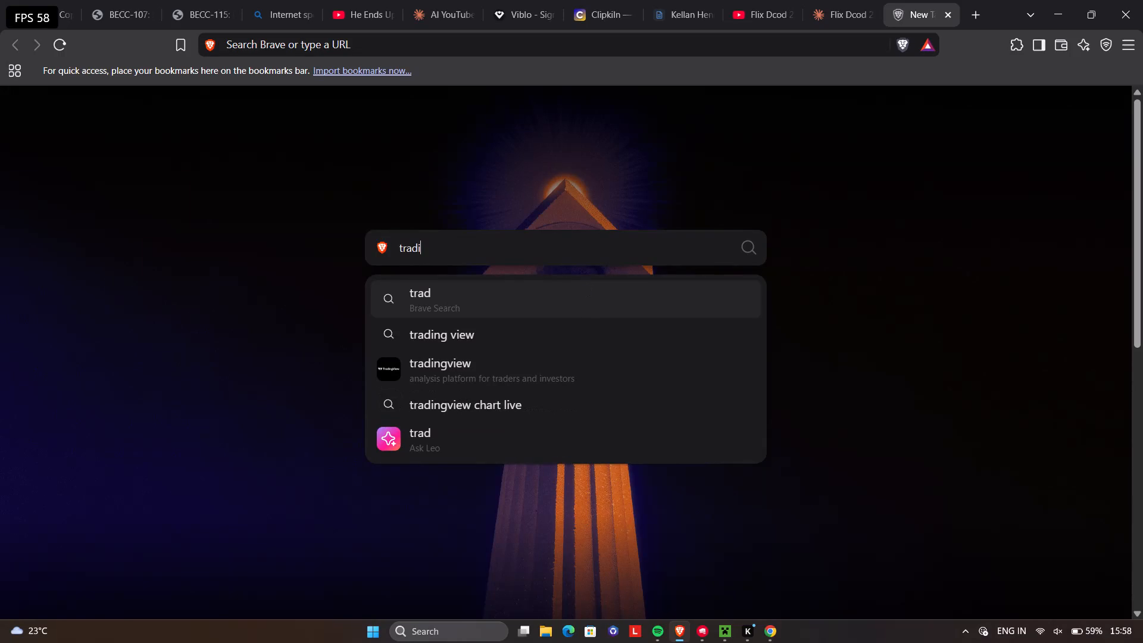
{"action": "key", "text": "n"}
{"action": "key", "text": "g"}
{"action": "key", "text": "space"}
{"action": "key", "text": "v"}
{"action": "key", "text": "i"}
{"action": "key", "text": "e"}
{"action": "key", "text": "w"}
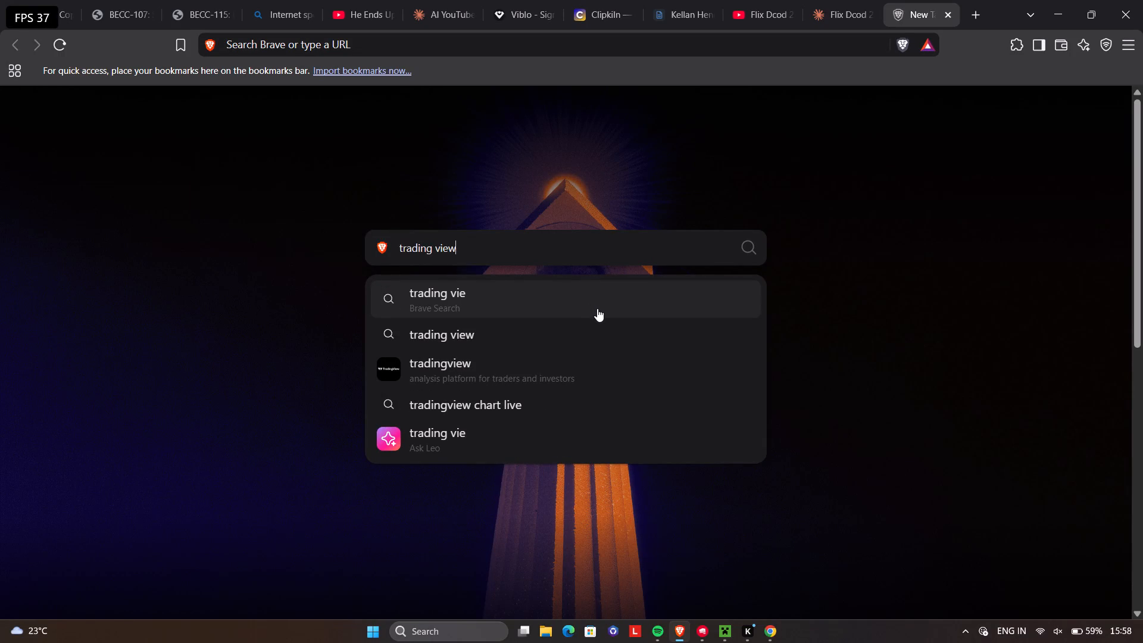
{"action": "key", "text": "Return"}
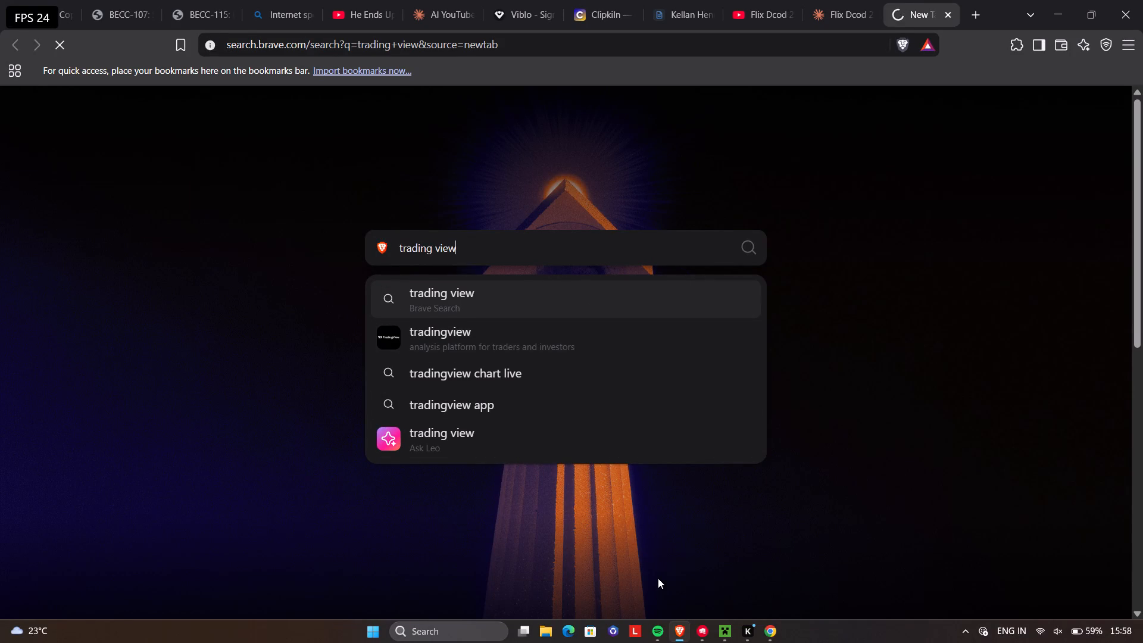
Open the "TradingView — Track All Markets India" site from the search results.
{"action": "scroll", "coordinate": [420, 249], "scroll_direction": "down", "scroll_amount": 4}
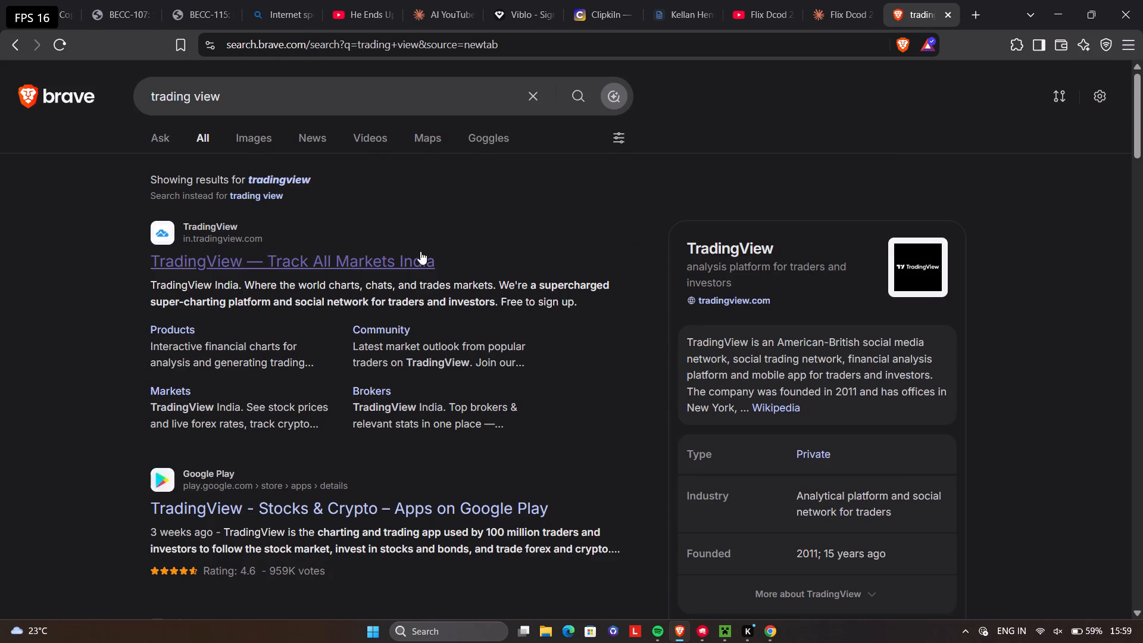
{"action": "scroll", "coordinate": [308, 296], "scroll_direction": "up", "scroll_amount": 7}
{"action": "left_click", "coordinate": [255, 258]}
Look over the TradingView home page, including its Supercharged Supercharts section.
{"action": "scroll", "coordinate": [917, 156], "scroll_direction": "down", "scroll_amount": 3}
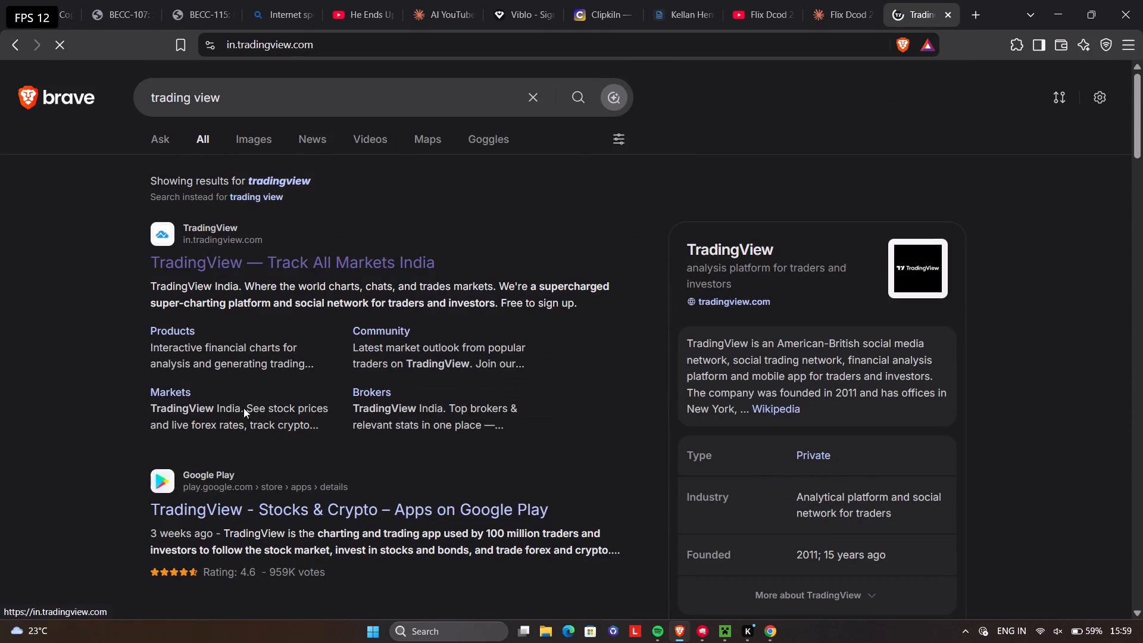
{"action": "scroll", "coordinate": [243, 408], "scroll_direction": "down", "scroll_amount": 19}
{"action": "scroll", "coordinate": [592, 260], "scroll_direction": "down", "scroll_amount": 2}
{"action": "scroll", "coordinate": [610, 260], "scroll_direction": "up", "scroll_amount": 6}
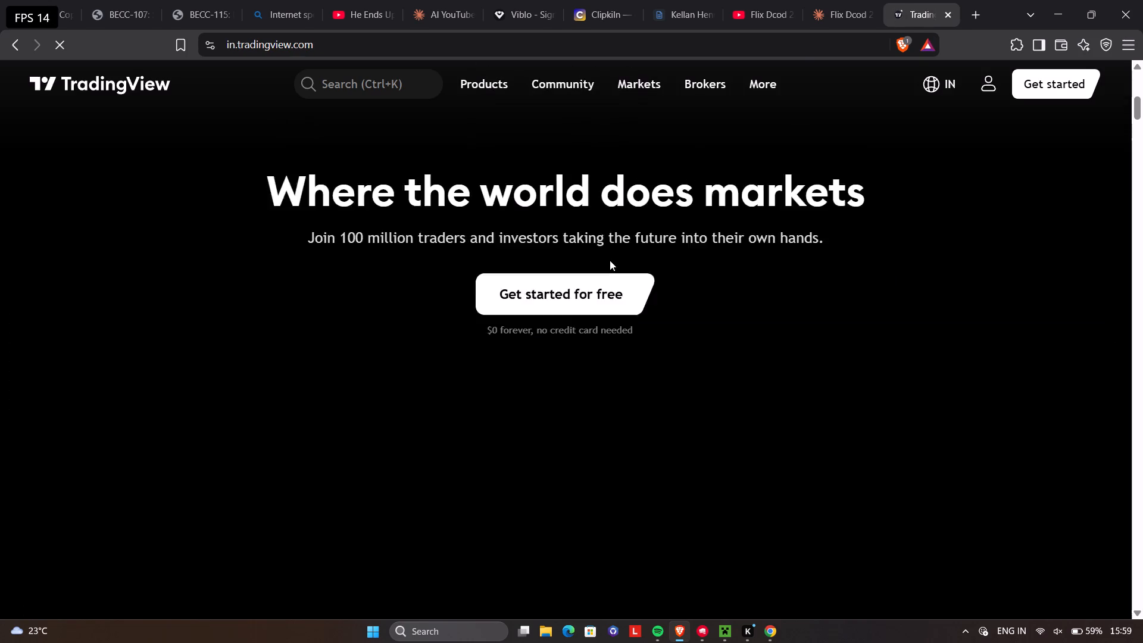
{"action": "scroll", "coordinate": [610, 260], "scroll_direction": "up", "scroll_amount": 6}
{"action": "scroll", "coordinate": [515, 281], "scroll_direction": "down", "scroll_amount": 4}
{"action": "scroll", "coordinate": [521, 283], "scroll_direction": "up", "scroll_amount": 3}
{"action": "scroll", "coordinate": [521, 283], "scroll_direction": "down", "scroll_amount": 4}
{"action": "scroll", "coordinate": [521, 283], "scroll_direction": "up", "scroll_amount": 6}
{"action": "scroll", "coordinate": [521, 283], "scroll_direction": "down", "scroll_amount": 6}
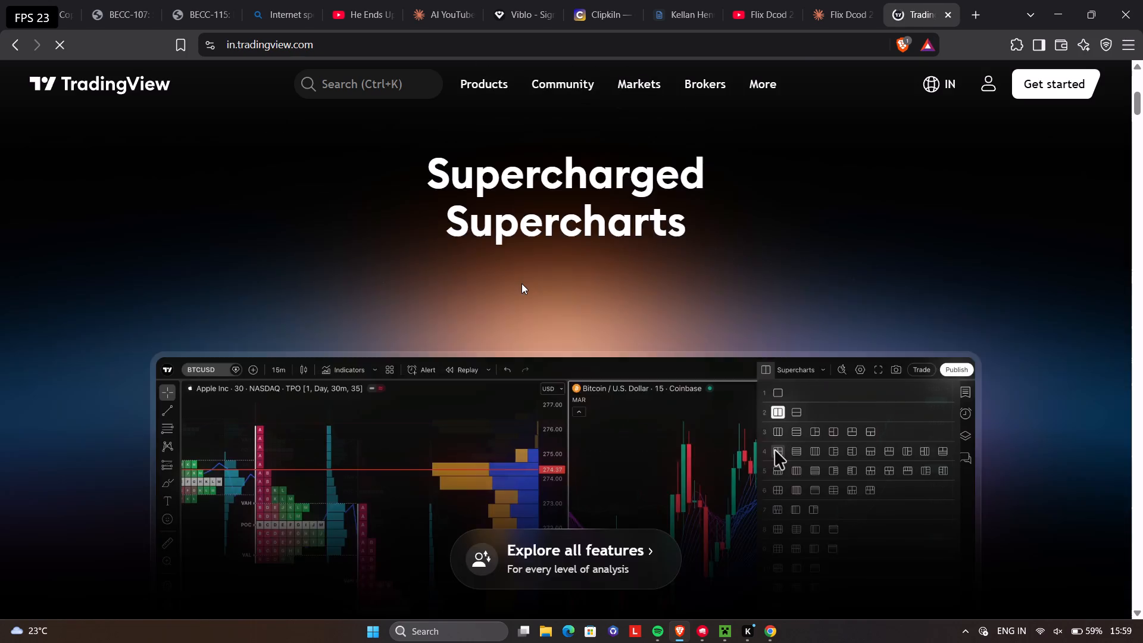
{"action": "scroll", "coordinate": [521, 283], "scroll_direction": "down", "scroll_amount": 5}
{"action": "scroll", "coordinate": [521, 283], "scroll_direction": "up", "scroll_amount": 7}
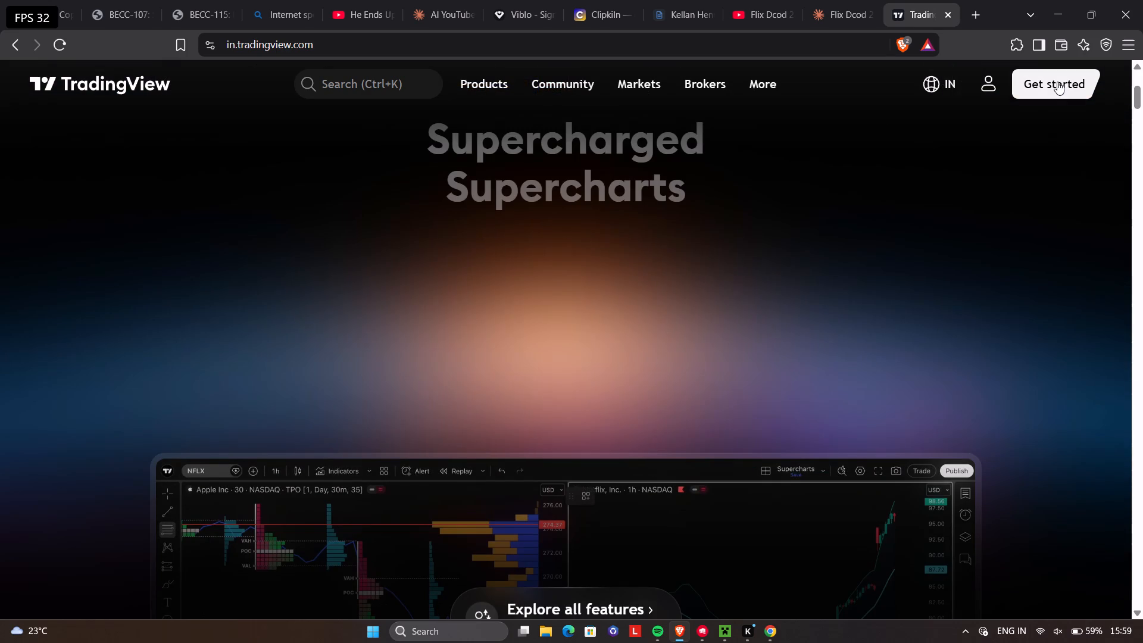
Go to TradingView's Get started page and view the plans offered there.
{"action": "left_click", "coordinate": [1057, 82]}
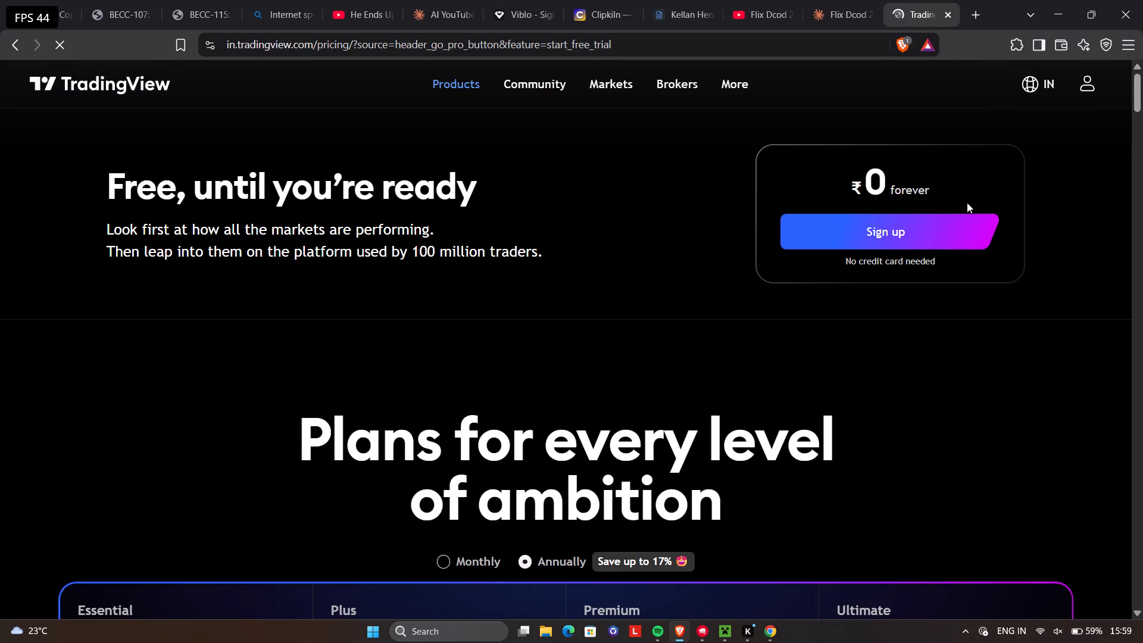
{"action": "scroll", "coordinate": [779, 247], "scroll_direction": "down", "scroll_amount": 6}
{"action": "scroll", "coordinate": [779, 247], "scroll_direction": "up", "scroll_amount": 7}
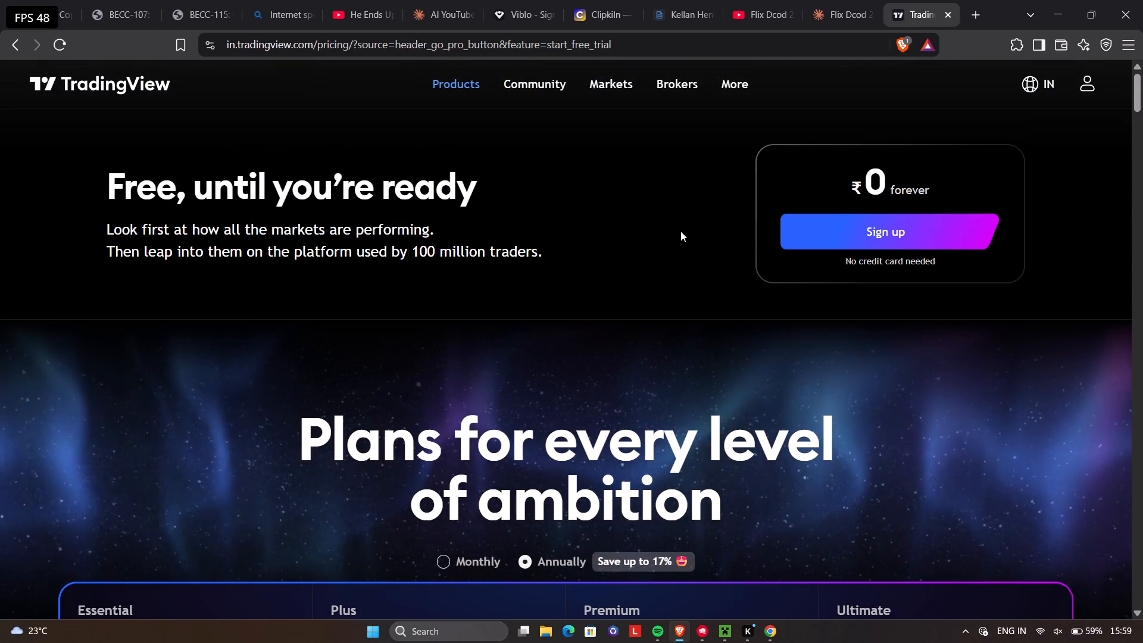
{"action": "scroll", "coordinate": [846, 186], "scroll_direction": "up", "scroll_amount": 4}
Open the user account options on the TradingView pricing page to start signing in.
{"action": "left_click", "coordinate": [1069, 86]}
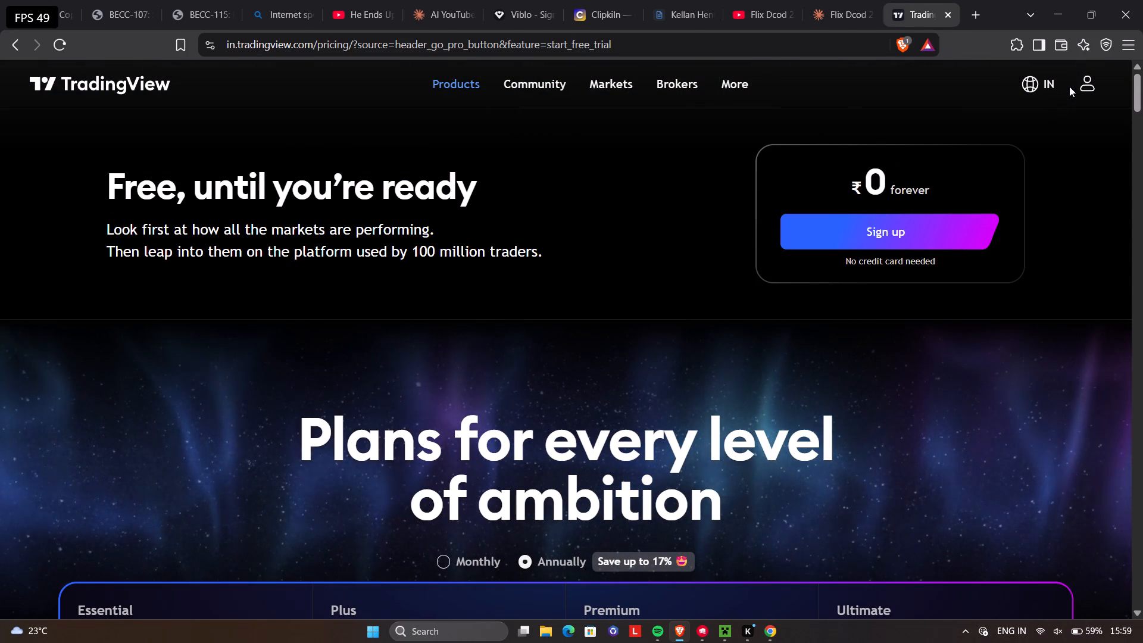
{"action": "left_click", "coordinate": [1082, 83]}
{"action": "left_click", "coordinate": [979, 131]}
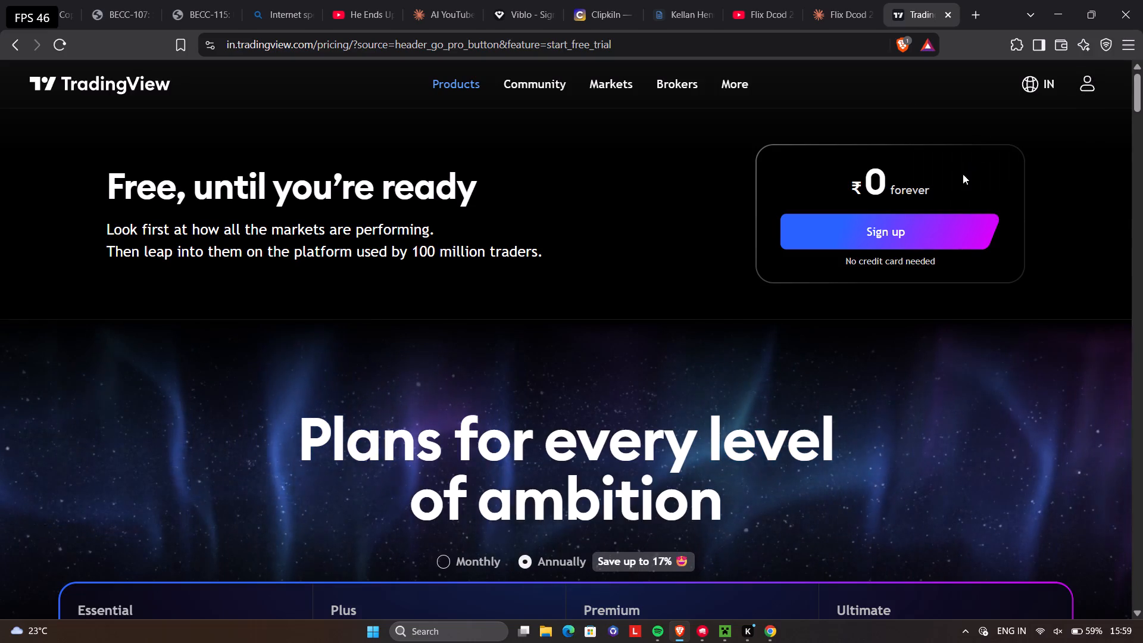
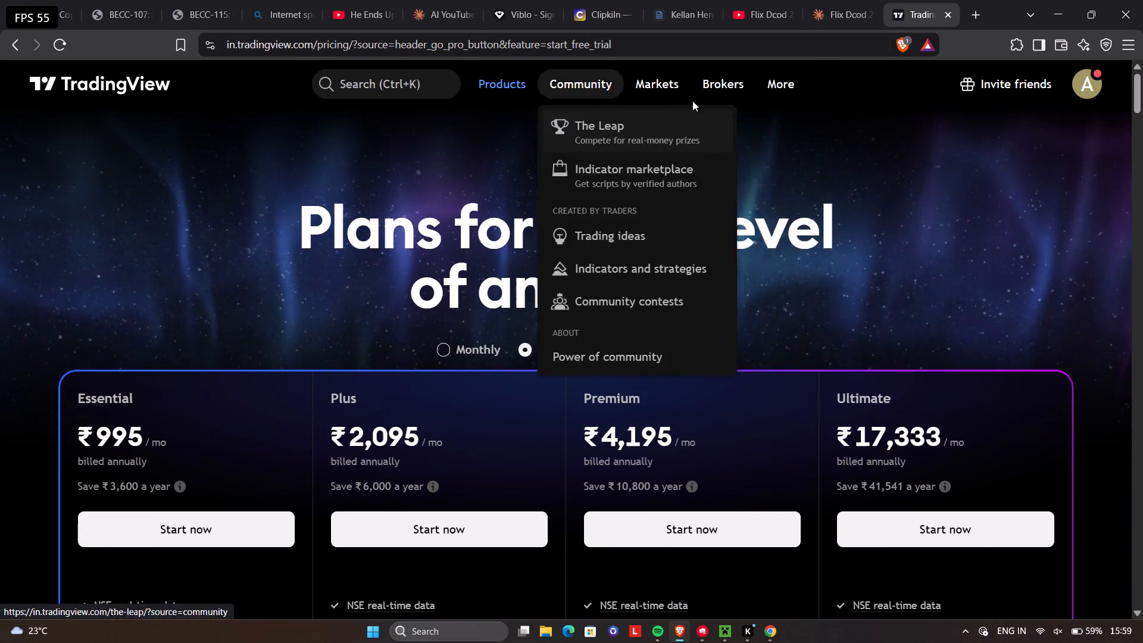
Go to TradingView's Brokers page.
{"action": "left_click", "coordinate": [652, 85]}
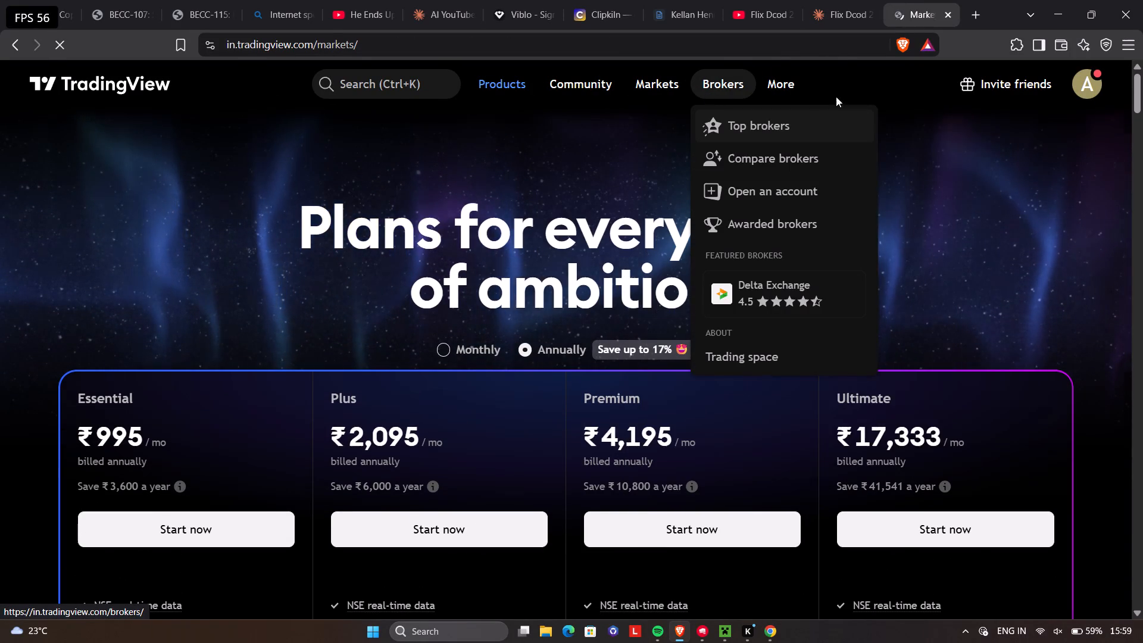
{"action": "left_click", "coordinate": [505, 79]}
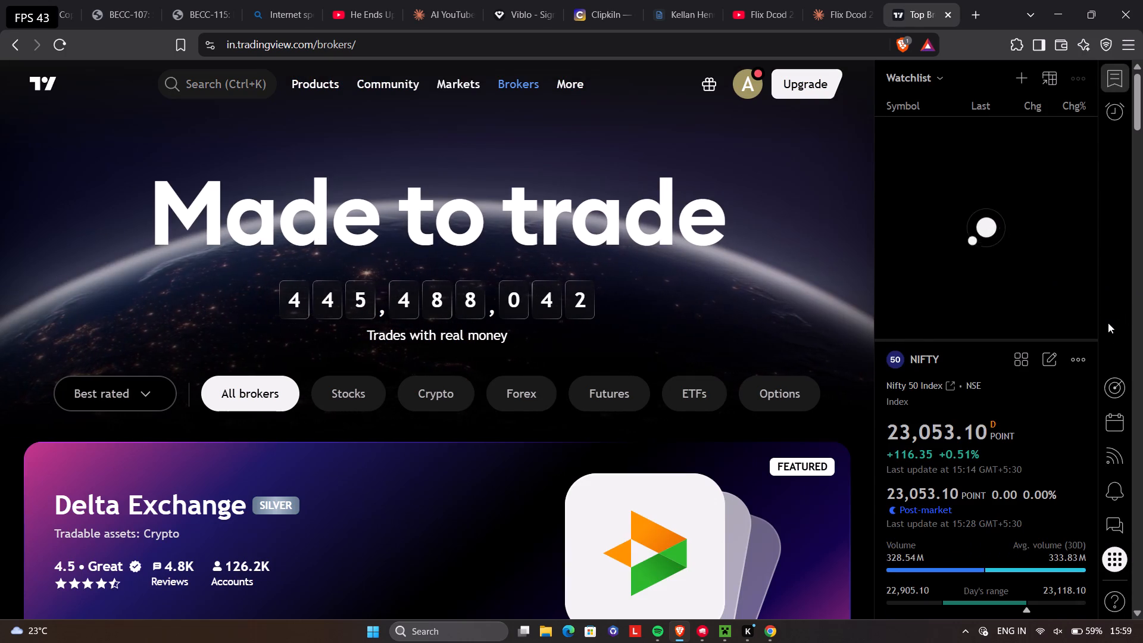
Look through the full list of rated brokers on the Brokers page, down to the footer and back to the top.
{"action": "scroll", "coordinate": [422, 311], "scroll_direction": "down", "scroll_amount": 8}
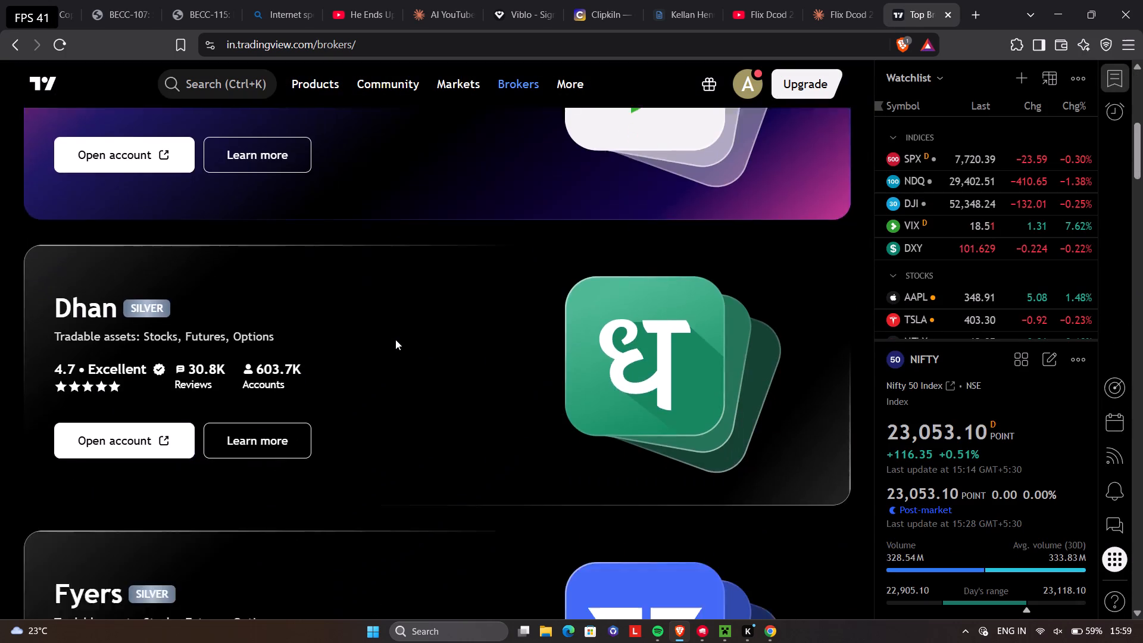
{"action": "scroll", "coordinate": [395, 339], "scroll_direction": "up", "scroll_amount": 5}
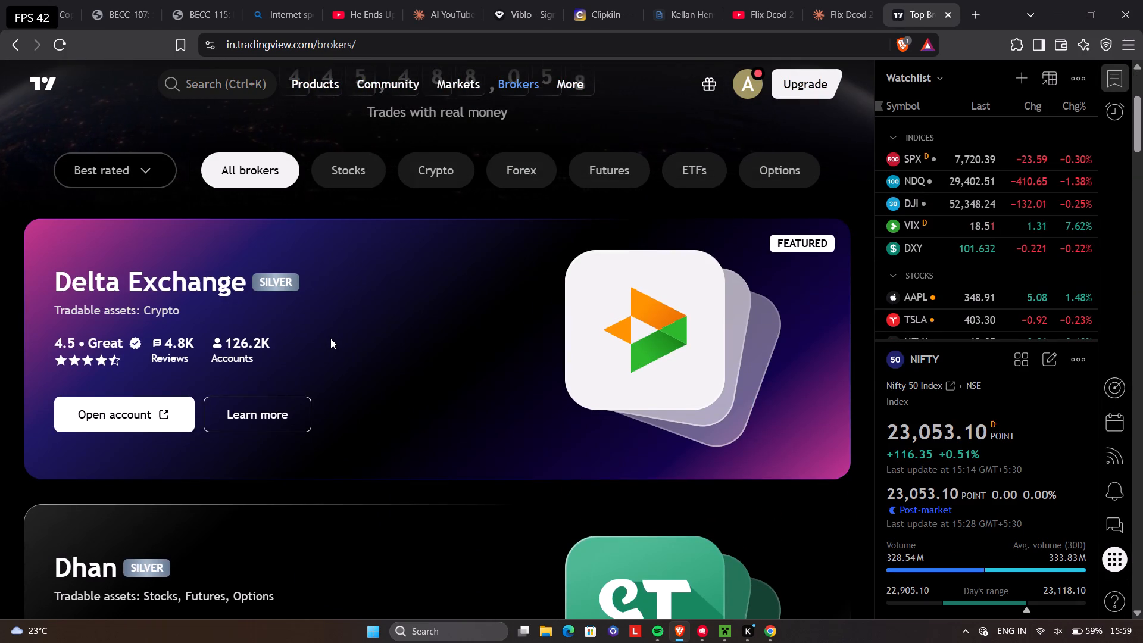
{"action": "scroll", "coordinate": [404, 346], "scroll_direction": "down", "scroll_amount": 12}
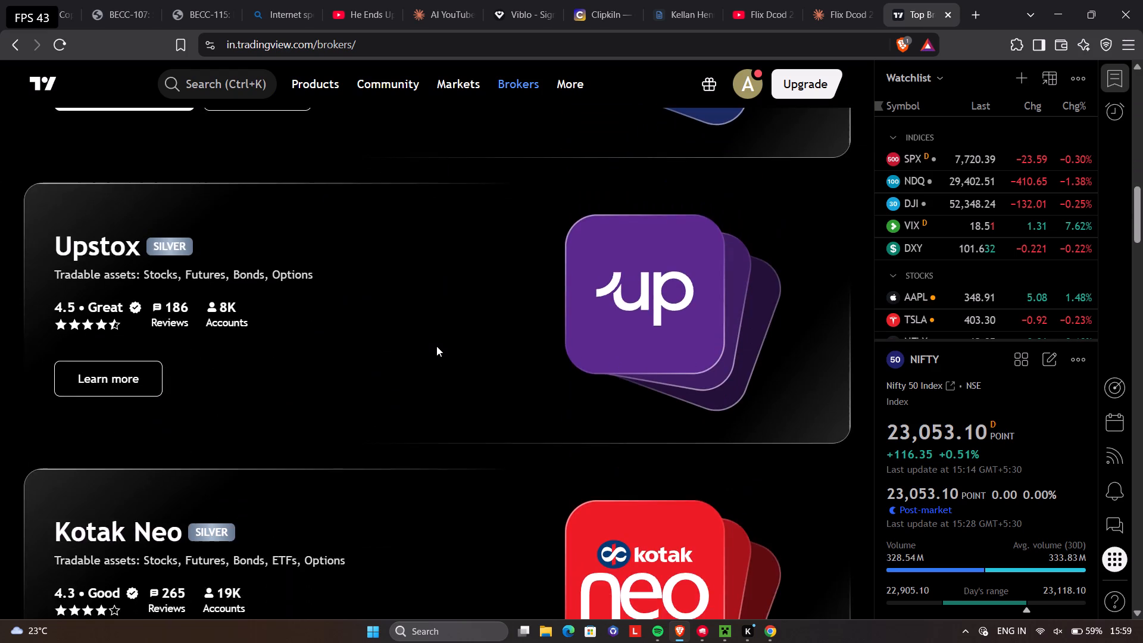
{"action": "scroll", "coordinate": [436, 346], "scroll_direction": "down", "scroll_amount": 9}
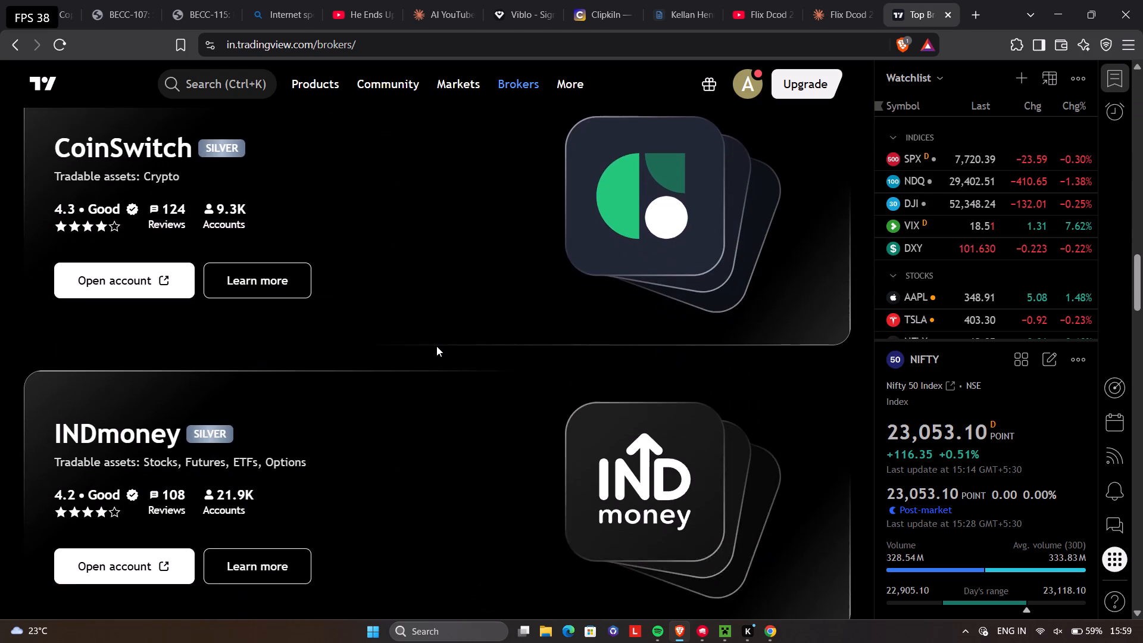
{"action": "scroll", "coordinate": [436, 346], "scroll_direction": "down", "scroll_amount": 4}
{"action": "scroll", "coordinate": [436, 346], "scroll_direction": "up", "scroll_amount": 1}
{"action": "scroll", "coordinate": [436, 347], "scroll_direction": "down", "scroll_amount": 7}
{"action": "scroll", "coordinate": [436, 347], "scroll_direction": "up", "scroll_amount": 3}
{"action": "scroll", "coordinate": [436, 347], "scroll_direction": "down", "scroll_amount": 3}
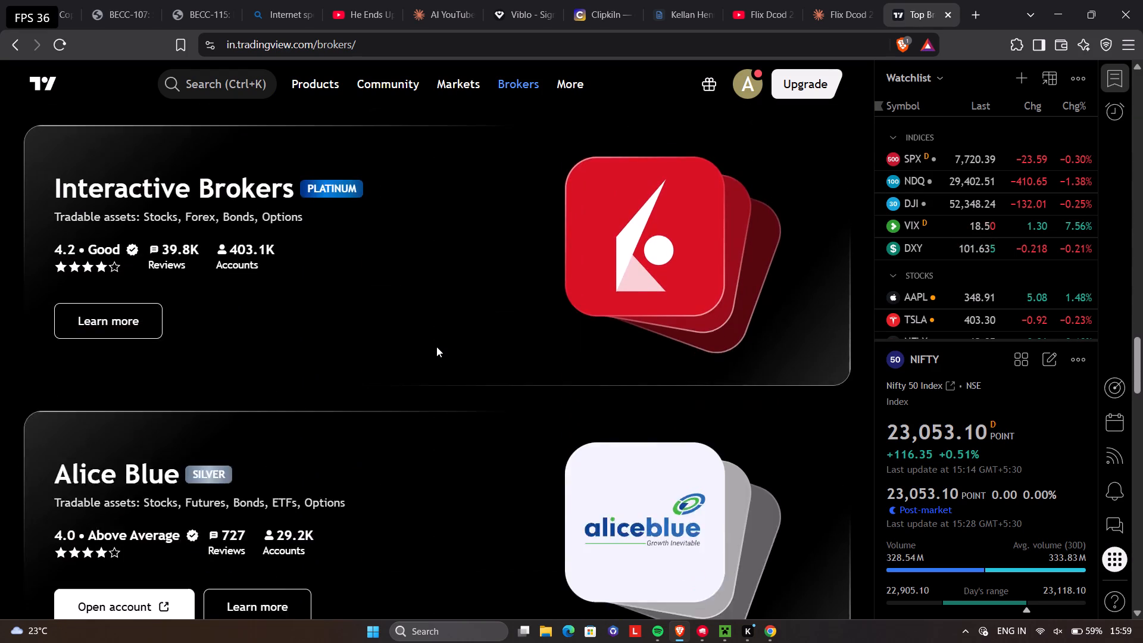
{"action": "scroll", "coordinate": [436, 347], "scroll_direction": "down", "scroll_amount": 16}
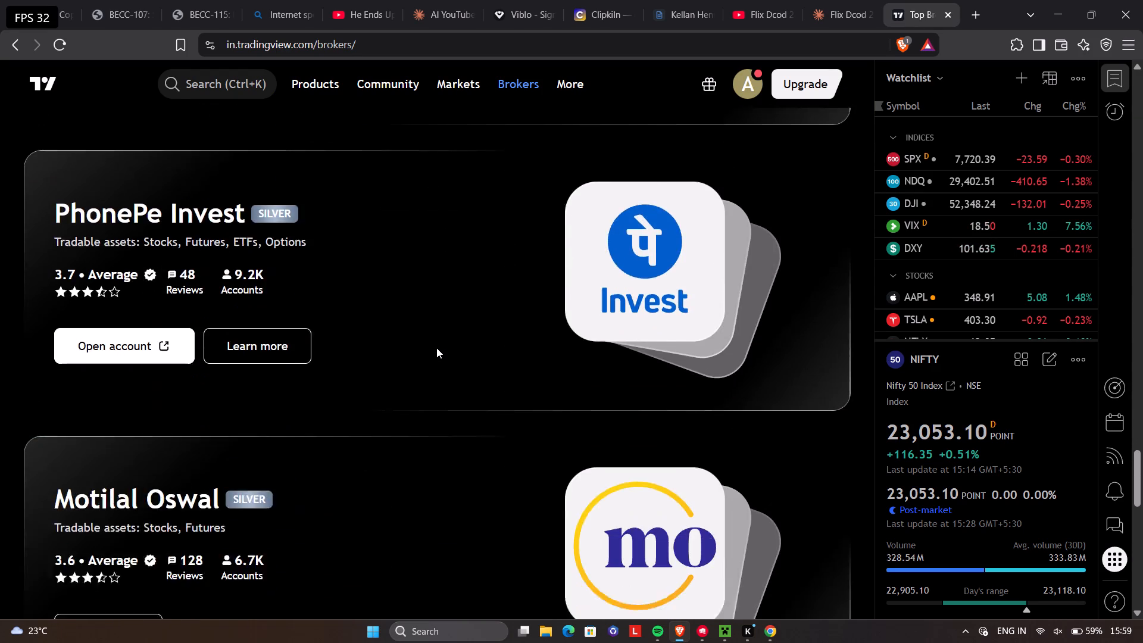
{"action": "scroll", "coordinate": [436, 348], "scroll_direction": "down", "scroll_amount": 19}
{"action": "right_click", "coordinate": [436, 348]}
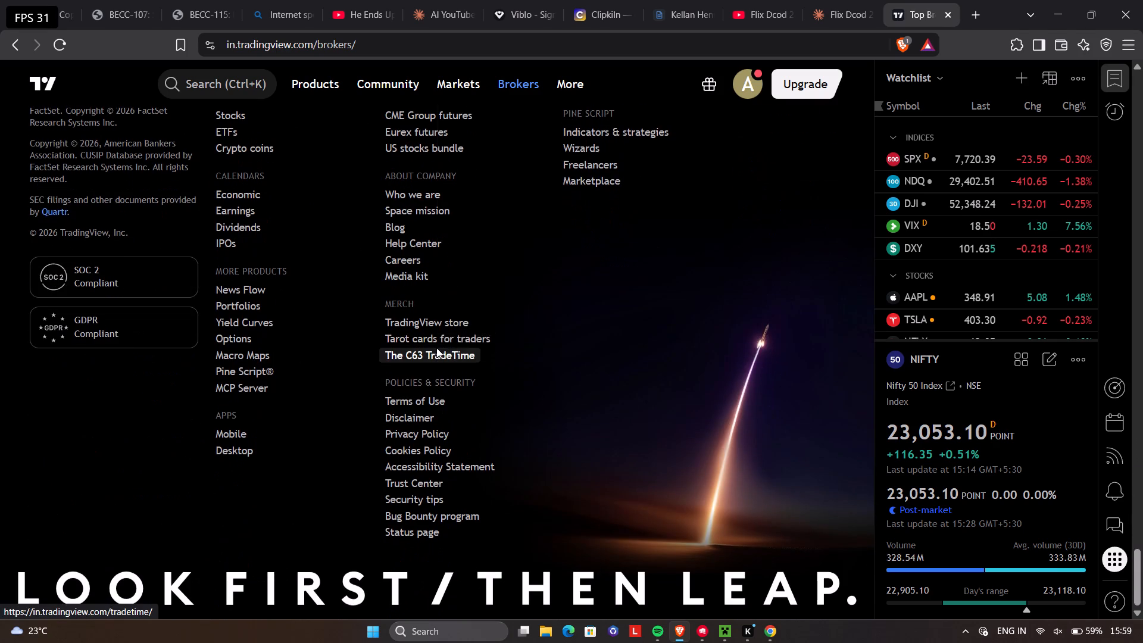
{"action": "scroll", "coordinate": [436, 348], "scroll_direction": "up", "scroll_amount": 12}
{"action": "left_click", "coordinate": [745, 267]}
{"action": "scroll", "coordinate": [748, 267], "scroll_direction": "up", "scroll_amount": 3}
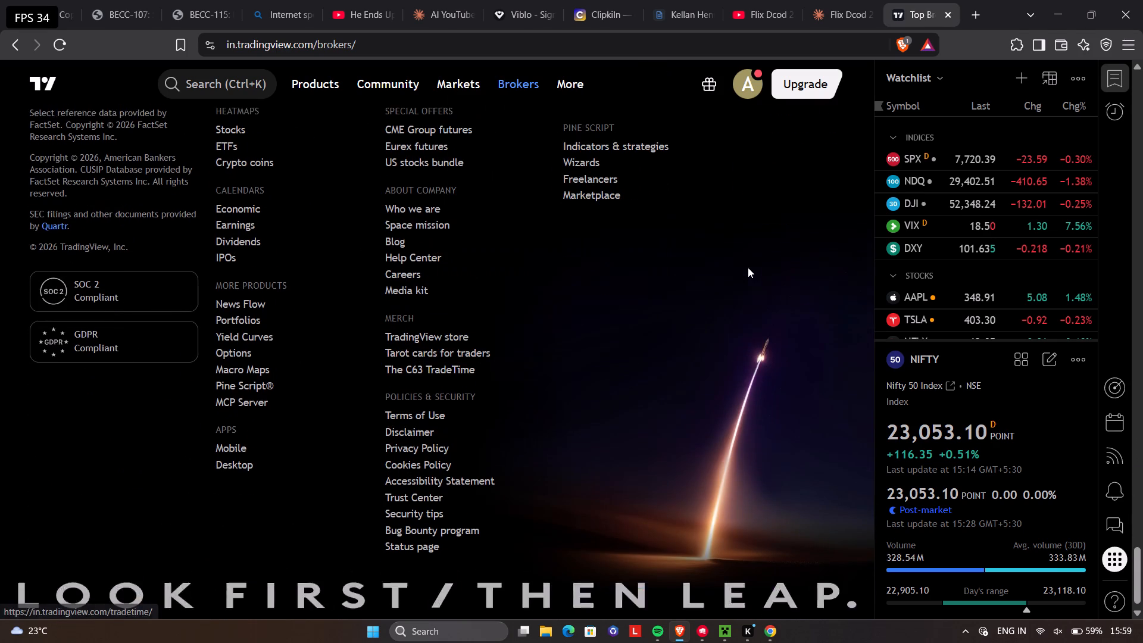
{"action": "scroll", "coordinate": [748, 267], "scroll_direction": "up", "scroll_amount": 4}
{"action": "scroll", "coordinate": [805, 171], "scroll_direction": "up", "scroll_amount": 20}
{"action": "scroll", "coordinate": [774, 184], "scroll_direction": "up", "scroll_amount": 3}
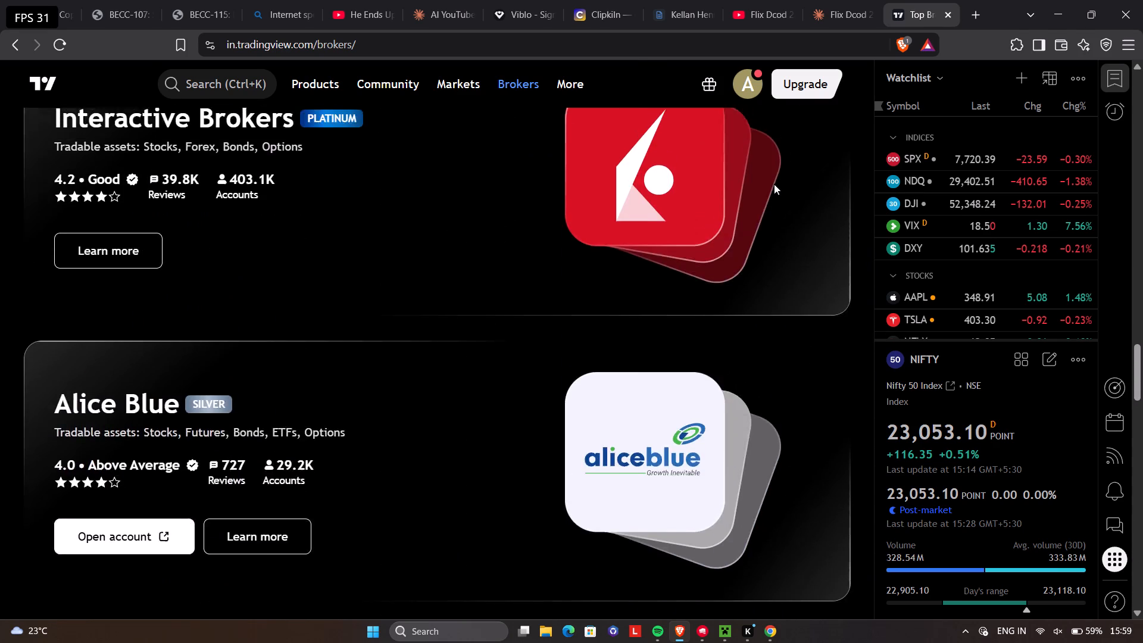
{"action": "scroll", "coordinate": [774, 184], "scroll_direction": "up", "scroll_amount": 20}
{"action": "scroll", "coordinate": [774, 184], "scroll_direction": "up", "scroll_amount": 5}
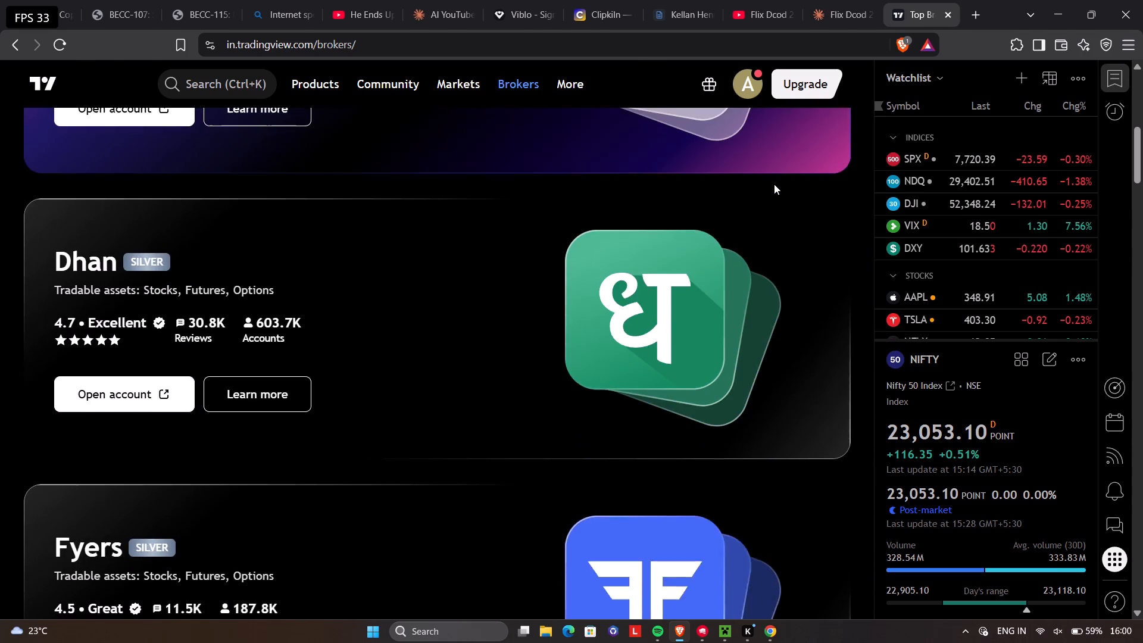
{"action": "scroll", "coordinate": [774, 184], "scroll_direction": "up", "scroll_amount": 15}
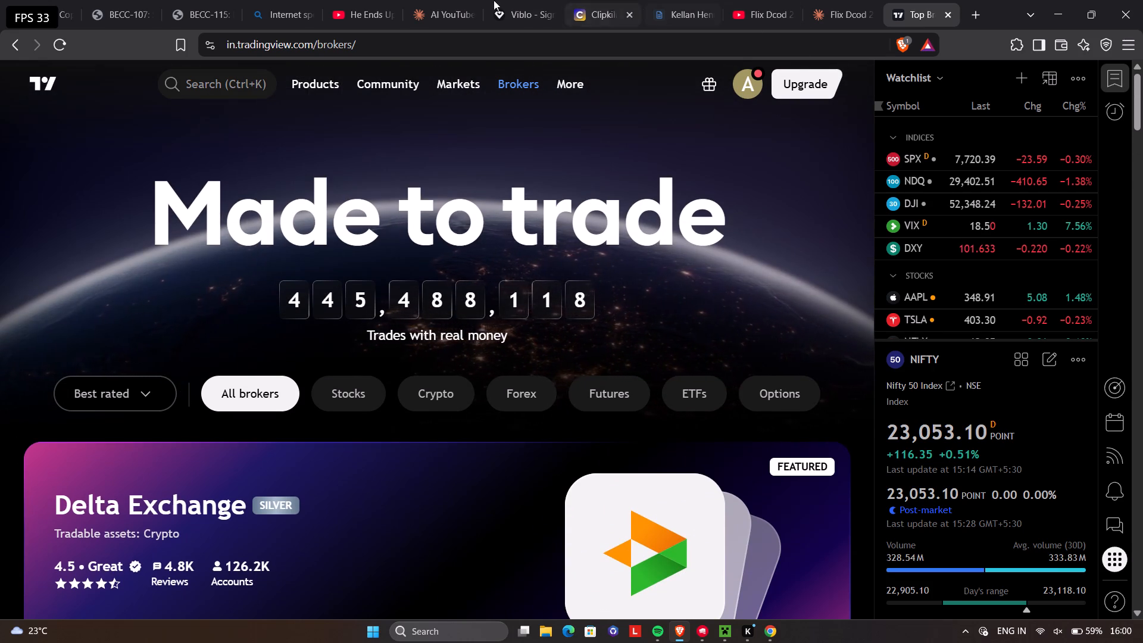
Go to TradingView's Markets page.
{"action": "left_click", "coordinate": [483, 85]}
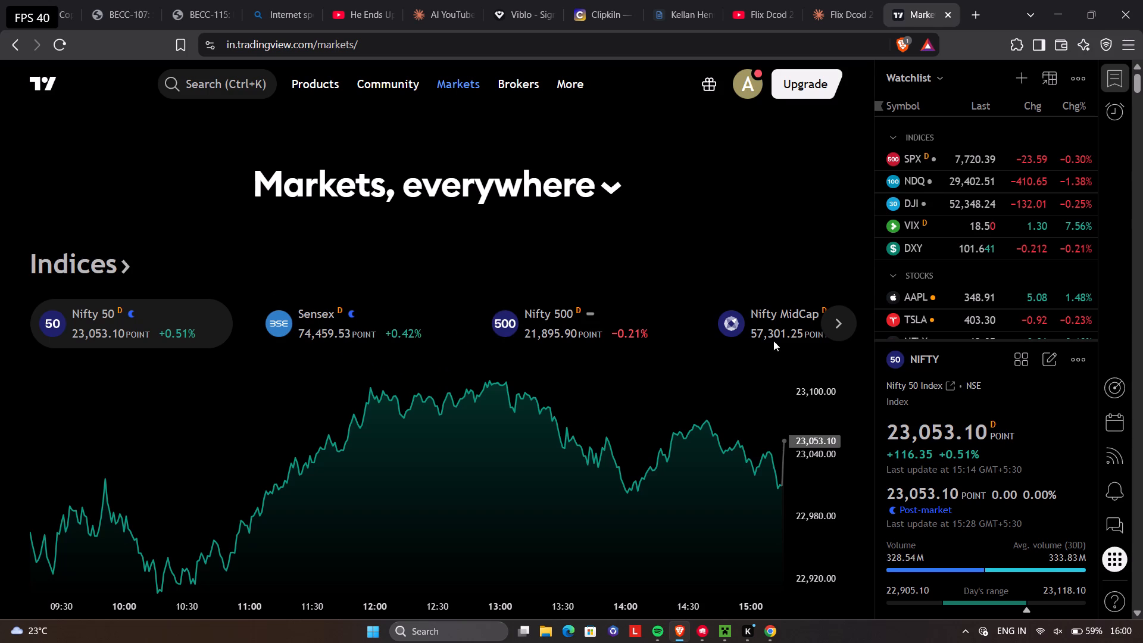
Select the Nifty 50 index on the Markets page and open its full-featured chart.
{"action": "scroll", "coordinate": [697, 245], "scroll_direction": "down", "scroll_amount": 4}
{"action": "scroll", "coordinate": [172, 222], "scroll_direction": "up", "scroll_amount": 5}
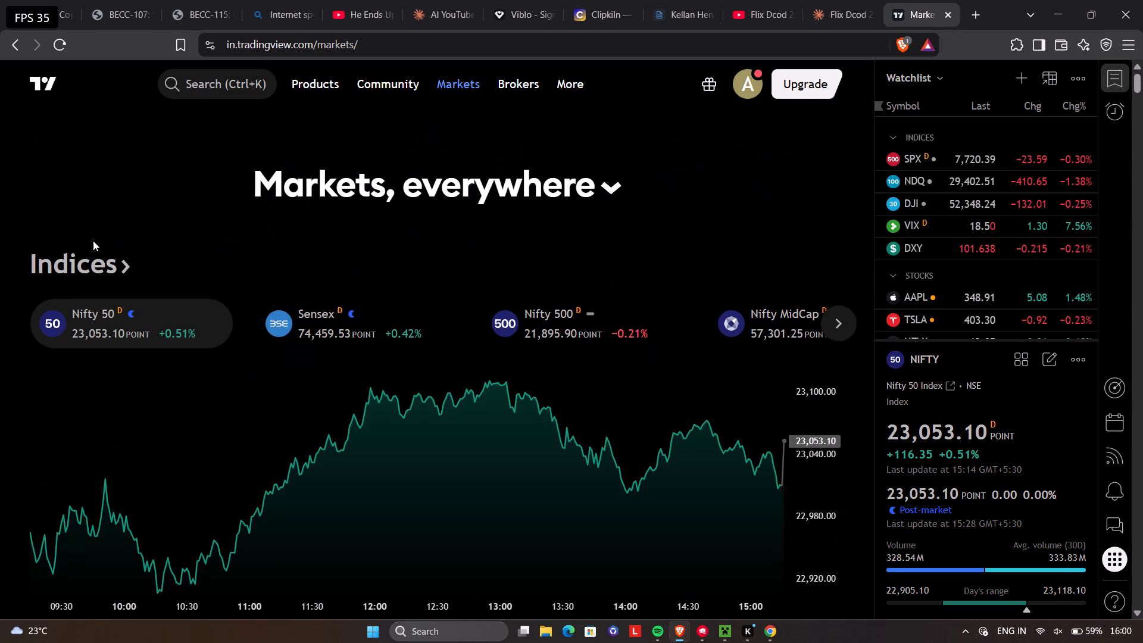
{"action": "left_click", "coordinate": [88, 335]}
{"action": "scroll", "coordinate": [694, 232], "scroll_direction": "down", "scroll_amount": 3}
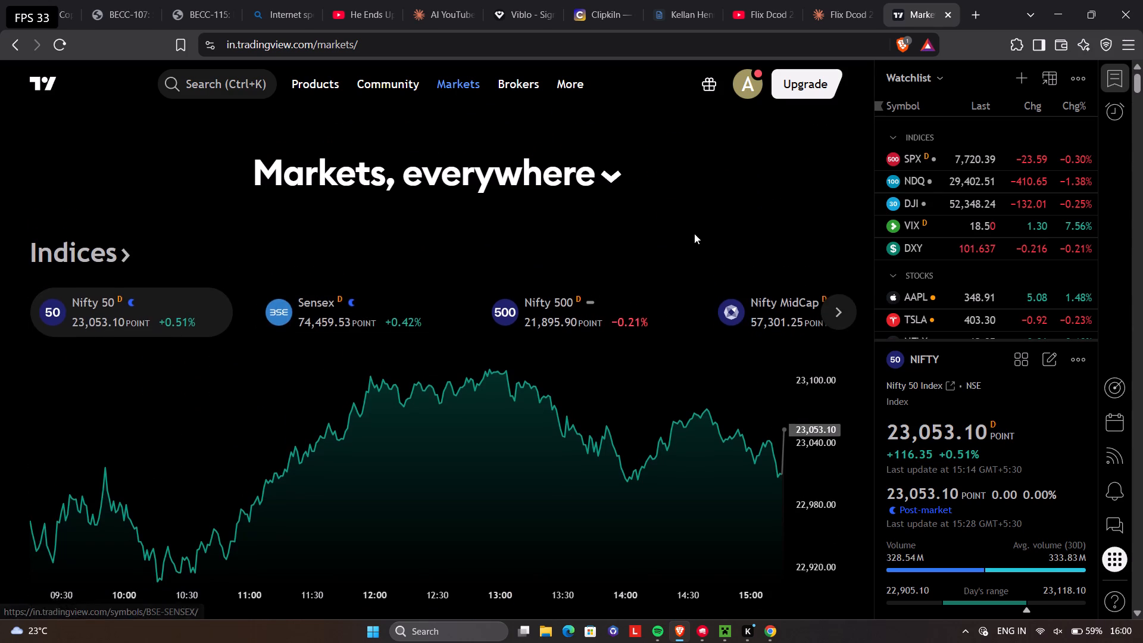
{"action": "scroll", "coordinate": [697, 235], "scroll_direction": "up", "scroll_amount": 3}
{"action": "scroll", "coordinate": [659, 432], "scroll_direction": "down", "scroll_amount": 3}
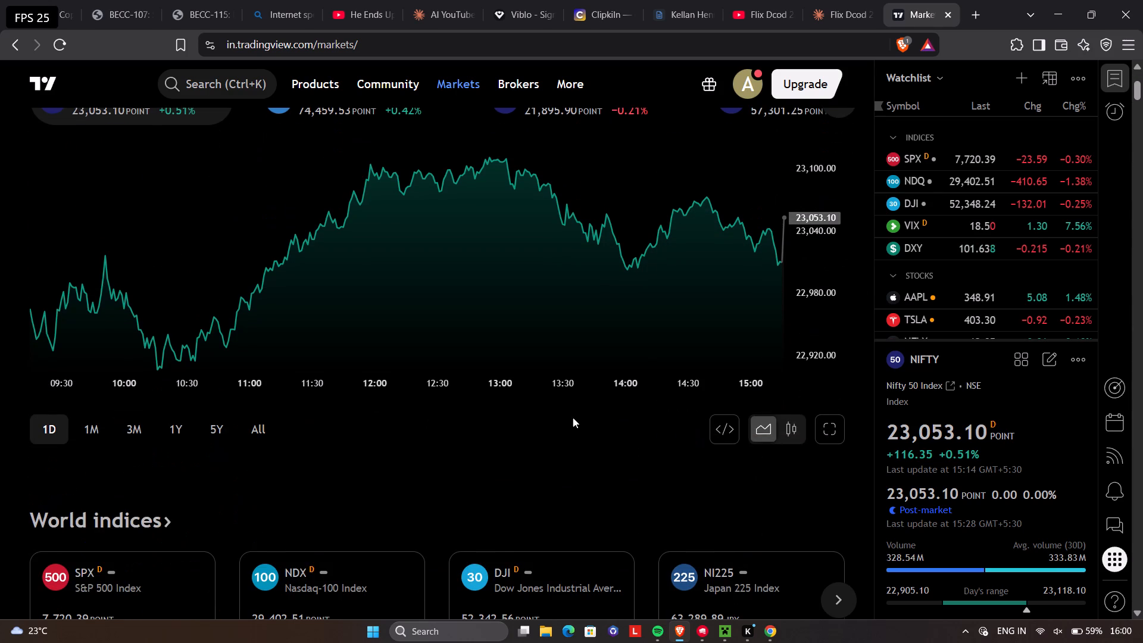
{"action": "left_click", "coordinate": [826, 421]}
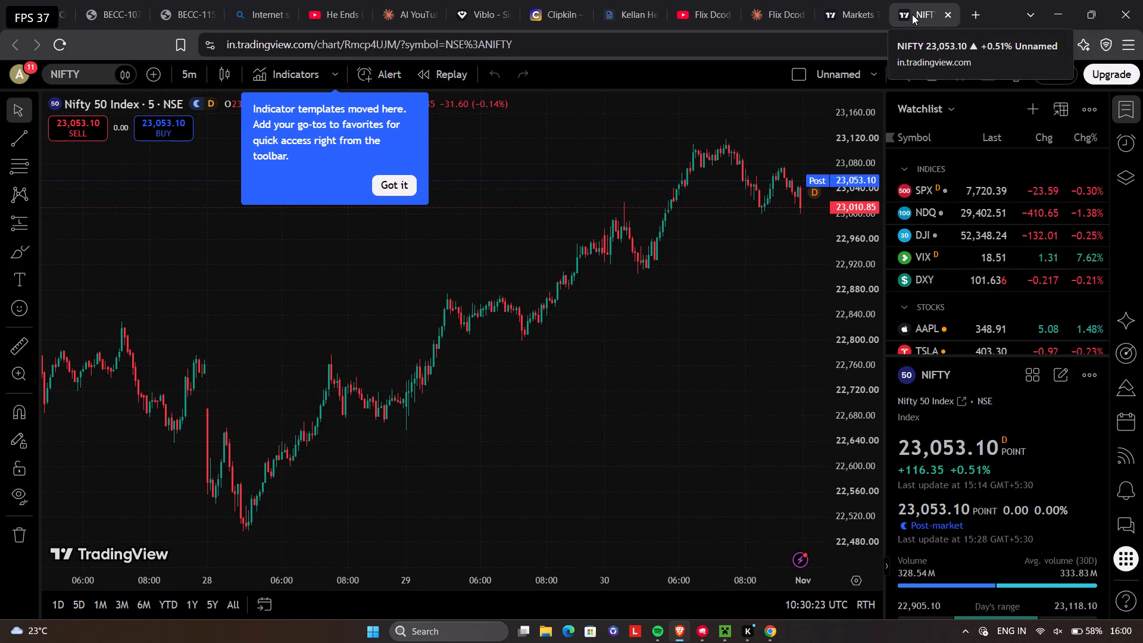
Dismiss the tip about the moved indicator templates on the Nifty 50 chart.
{"action": "left_click", "coordinate": [389, 178]}
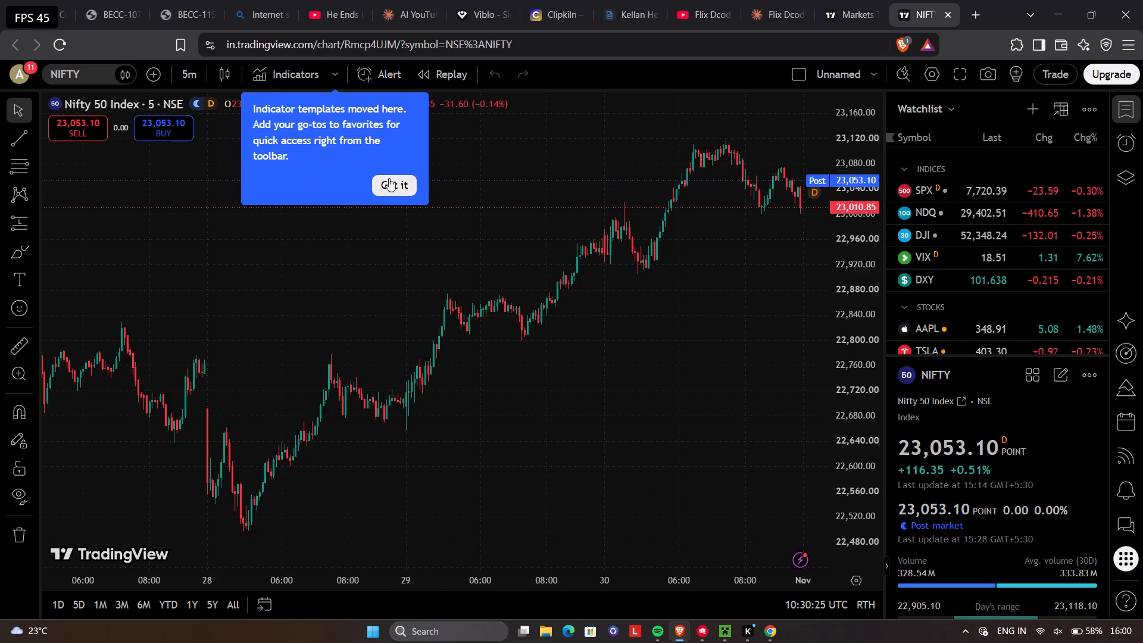
Examine the most recent 5-minute candles on the Nifty 50 chart up close.
{"action": "scroll", "coordinate": [564, 261], "scroll_direction": "up", "scroll_amount": 4}
{"action": "scroll", "coordinate": [685, 255], "scroll_direction": "up", "scroll_amount": 3}
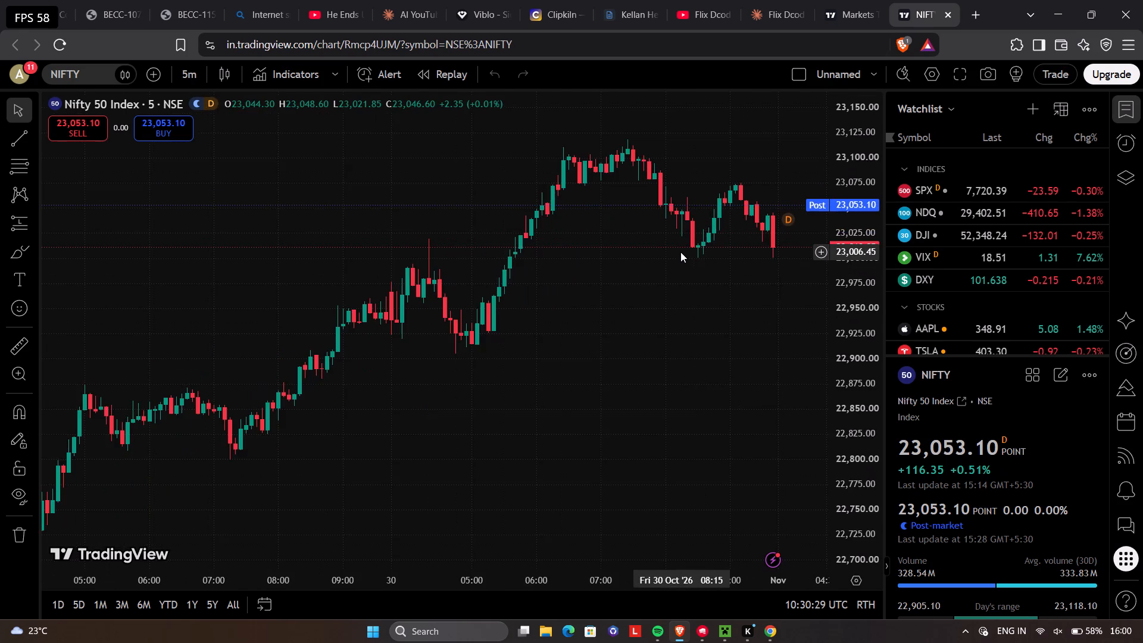
{"action": "scroll", "coordinate": [680, 252], "scroll_direction": "up", "scroll_amount": 1}
{"action": "left_click_drag", "start_coordinate": [698, 164], "coordinate": [651, 173]}
{"action": "left_click_drag", "start_coordinate": [629, 181], "coordinate": [626, 181]}
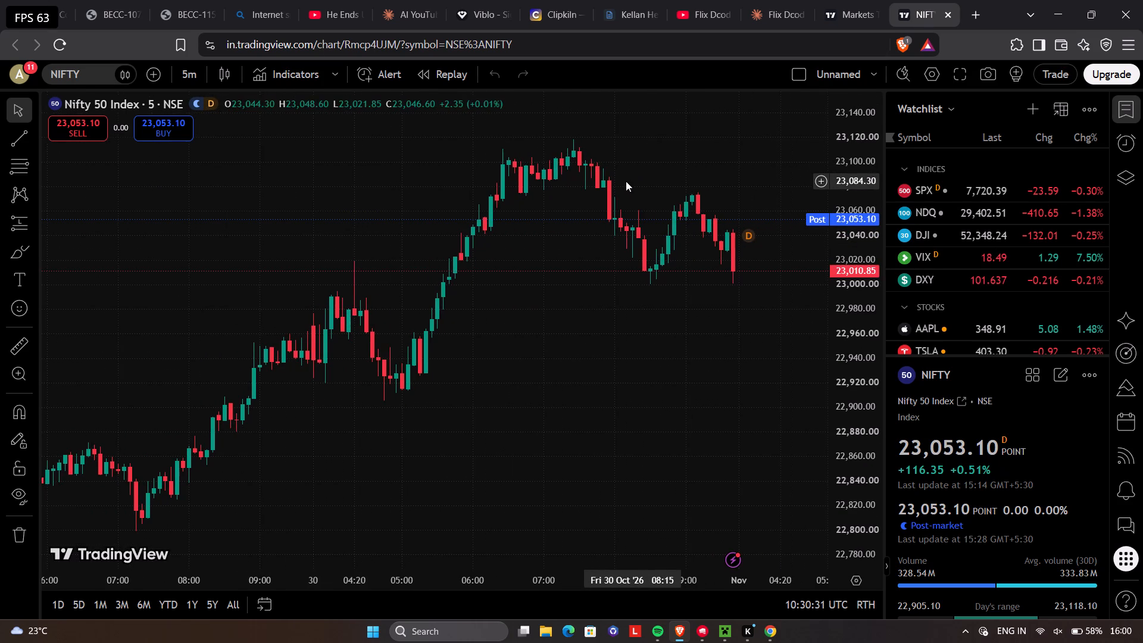
{"action": "left_click_drag", "start_coordinate": [626, 181], "coordinate": [621, 182]}
{"action": "left_click_drag", "start_coordinate": [619, 182], "coordinate": [613, 183]}
{"action": "left_click_drag", "start_coordinate": [610, 185], "coordinate": [601, 188]}
{"action": "left_click", "coordinate": [600, 189]}
{"action": "left_click_drag", "start_coordinate": [567, 200], "coordinate": [491, 230]}
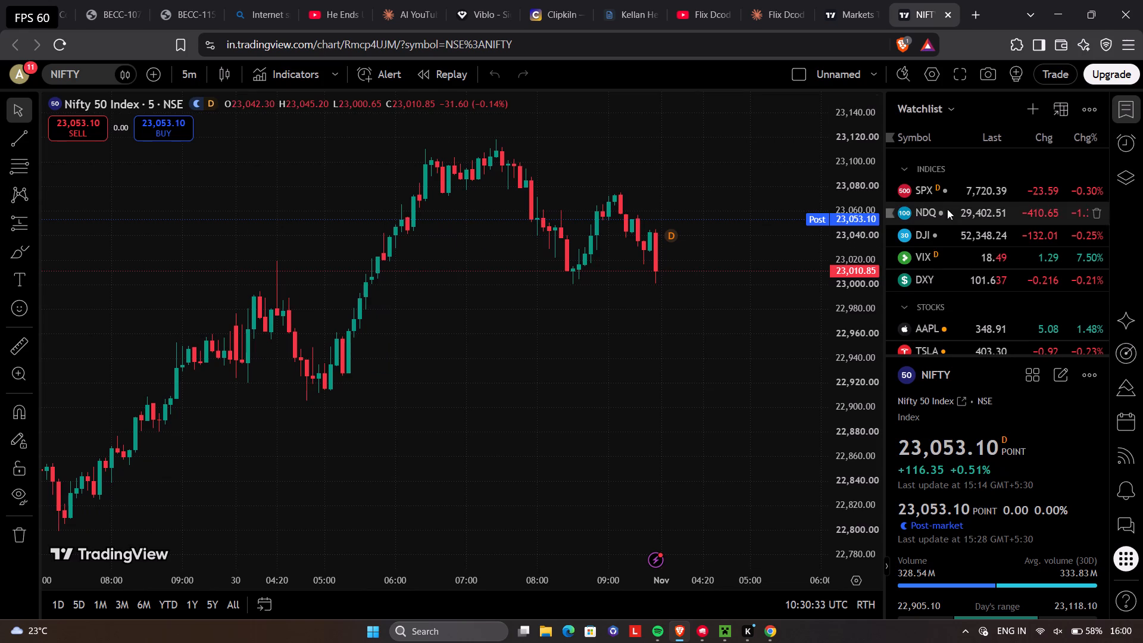
Switch the chart to EURUSD from the Forex group of the watchlist.
{"action": "scroll", "coordinate": [960, 216], "scroll_direction": "down", "scroll_amount": 2}
{"action": "scroll", "coordinate": [951, 290], "scroll_direction": "down", "scroll_amount": 2}
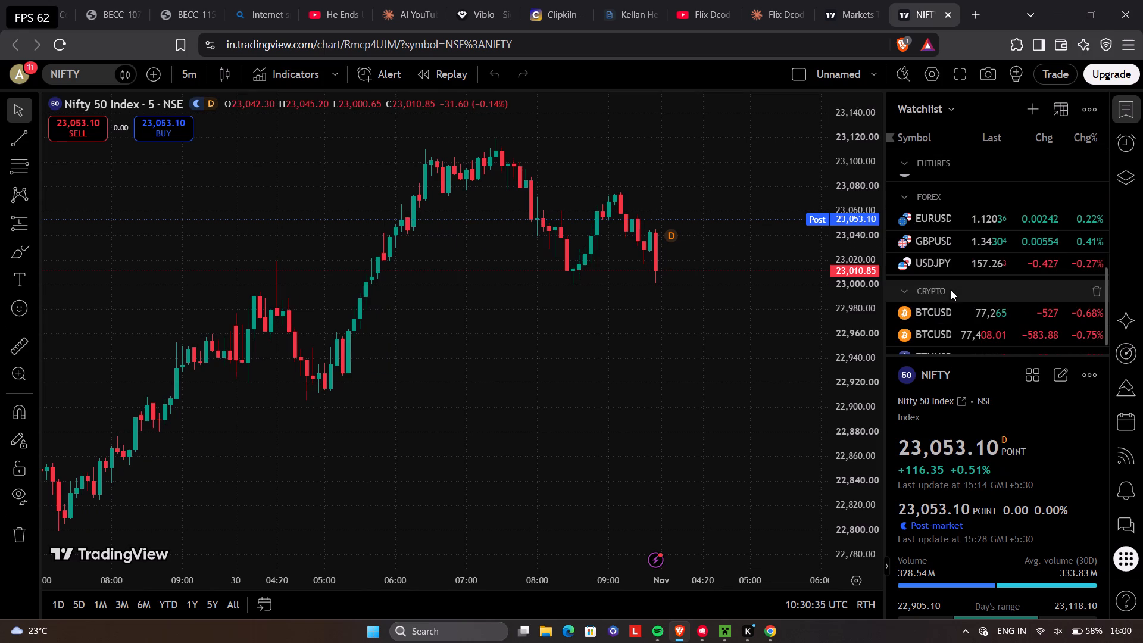
{"action": "left_click", "coordinate": [931, 214]}
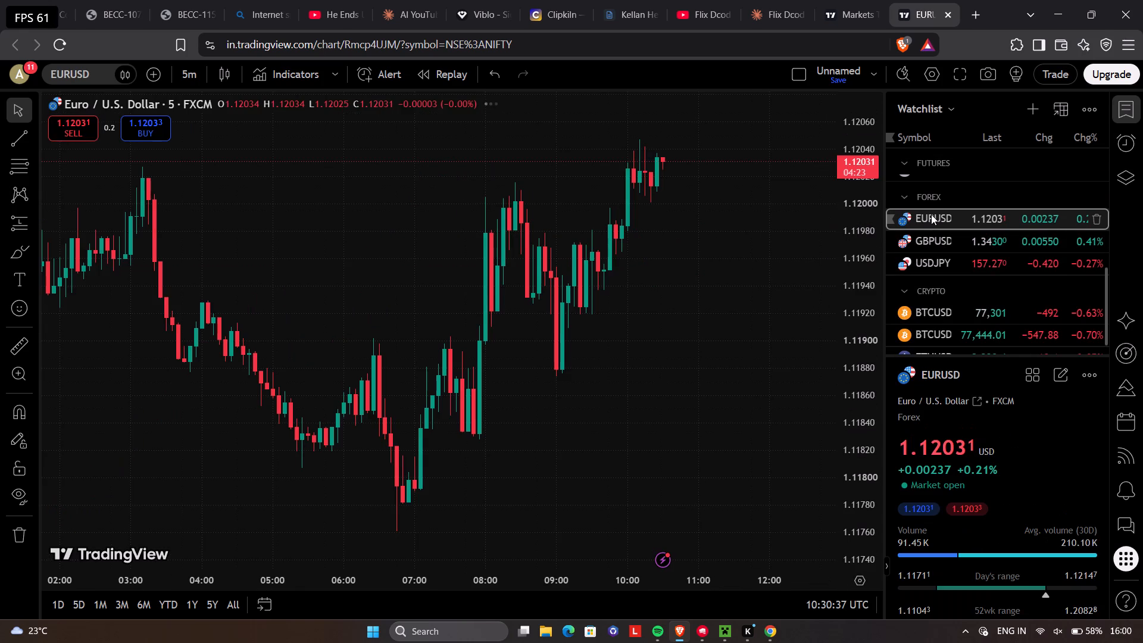
Examine the recent EURUSD 5-minute price movement, both up close and over a longer time span.
{"action": "scroll", "coordinate": [687, 279], "scroll_direction": "up", "scroll_amount": 3}
{"action": "left_click_drag", "start_coordinate": [349, 333], "coordinate": [458, 372]}
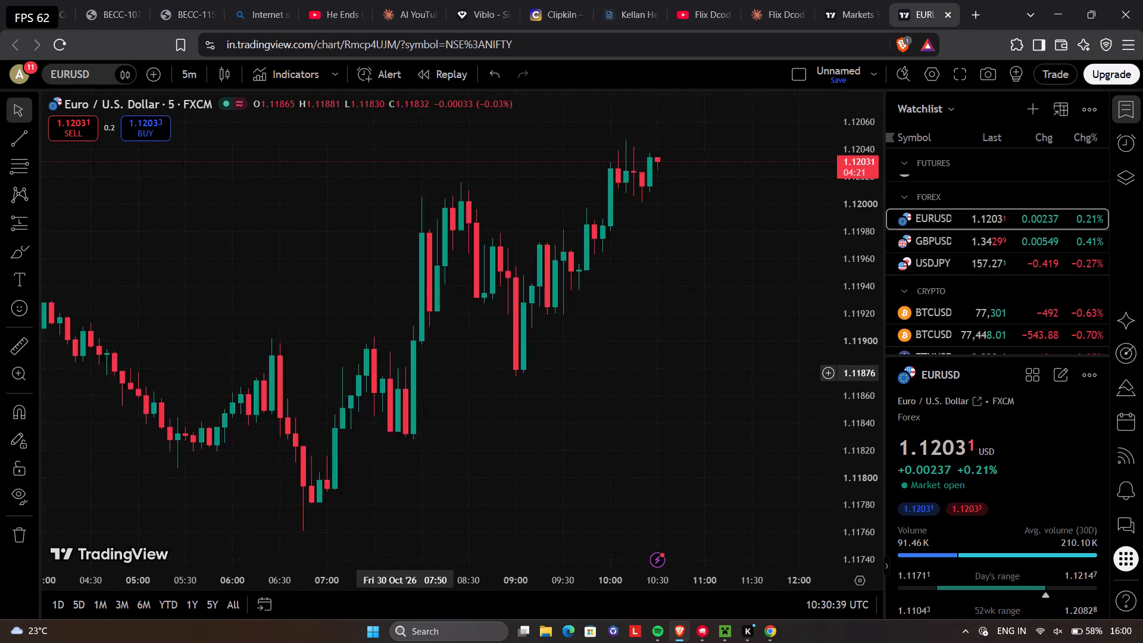
{"action": "left_click_drag", "start_coordinate": [458, 372], "coordinate": [499, 358]}
{"action": "scroll", "coordinate": [654, 271], "scroll_direction": "down", "scroll_amount": 8}
{"action": "left_click_drag", "start_coordinate": [655, 270], "coordinate": [570, 276]}
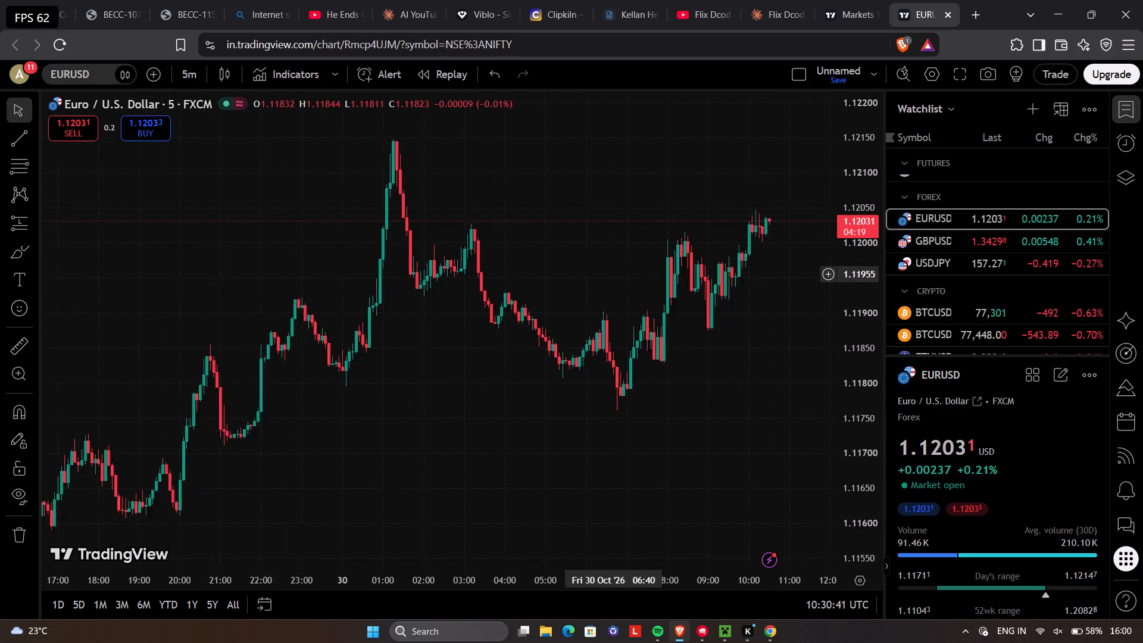
{"action": "left_click_drag", "start_coordinate": [570, 276], "coordinate": [567, 276]}
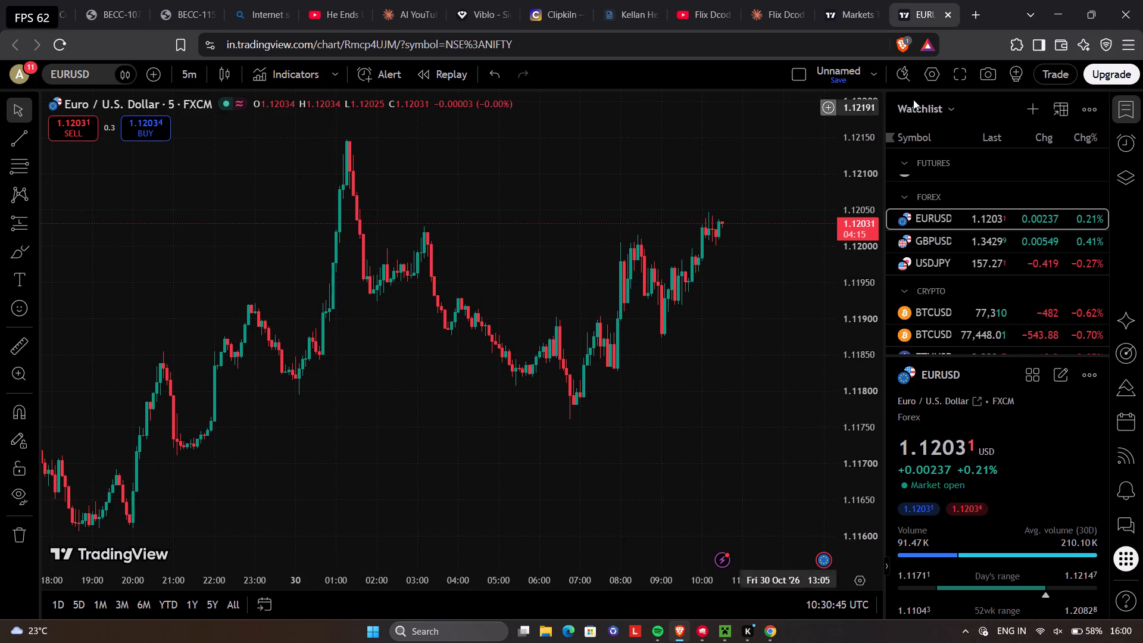
Show the EURUSD chart in fullscreen mode with the surrounding panels hidden.
{"action": "left_click", "coordinate": [954, 73]}
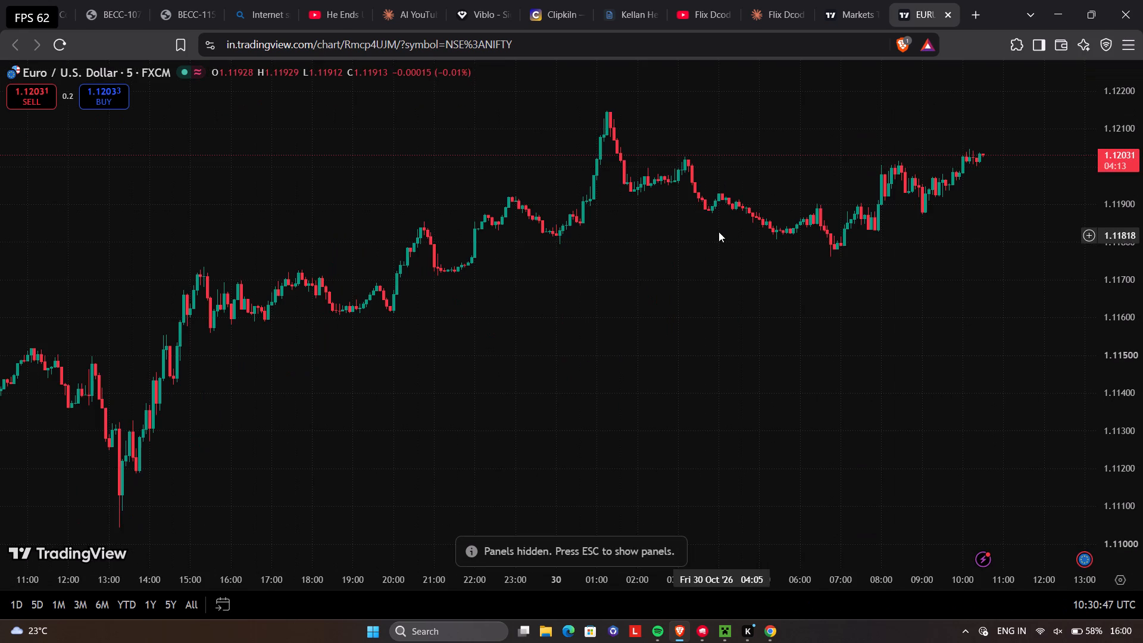
Look over the EURUSD candles in the enlarged chart, from the previous evening to the latest price.
{"action": "left_click_drag", "start_coordinate": [719, 232], "coordinate": [672, 257]}
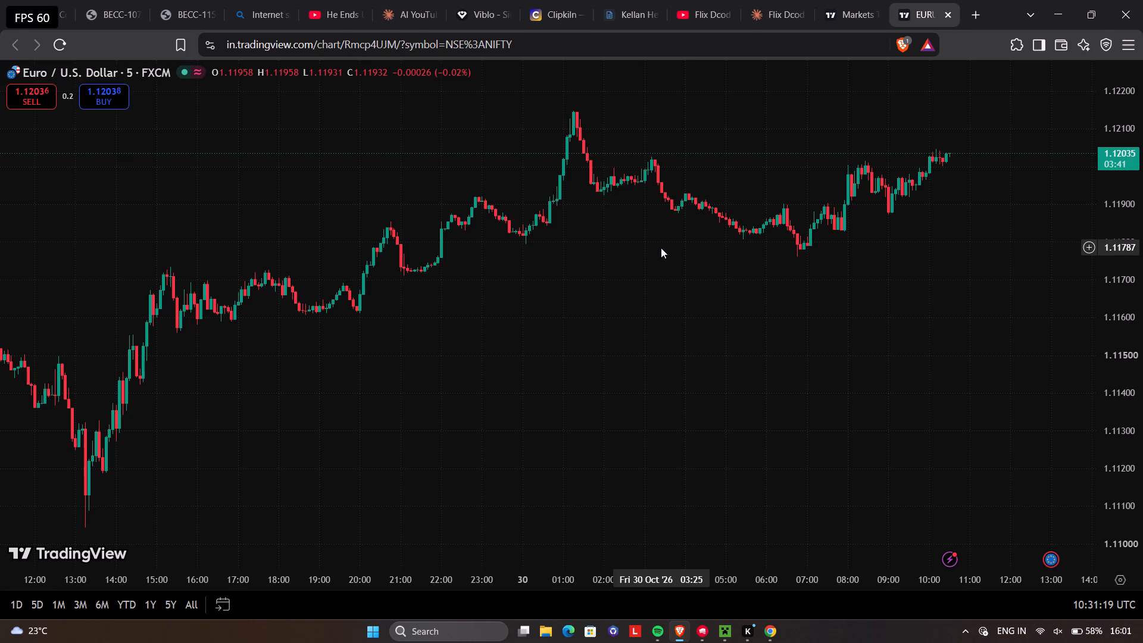
{"action": "left_click_drag", "start_coordinate": [690, 276], "coordinate": [515, 349]}
{"action": "left_click_drag", "start_coordinate": [492, 351], "coordinate": [291, 405]}
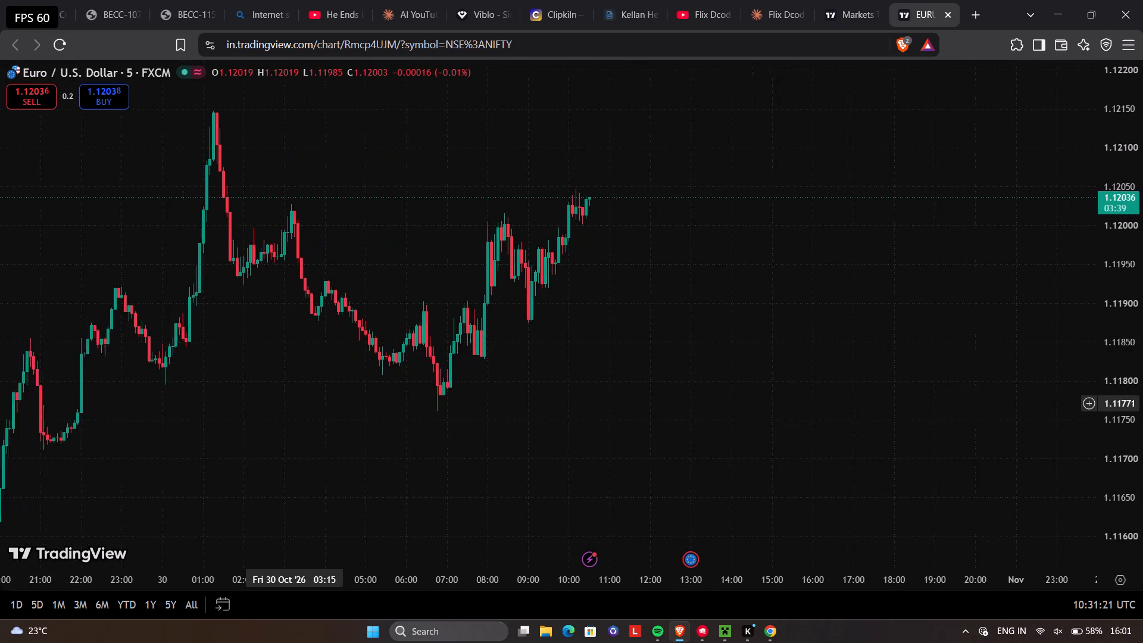
{"action": "left_click_drag", "start_coordinate": [291, 405], "coordinate": [282, 407]}
{"action": "left_click", "coordinate": [282, 407]}
{"action": "left_click_drag", "start_coordinate": [282, 407], "coordinate": [315, 389]}
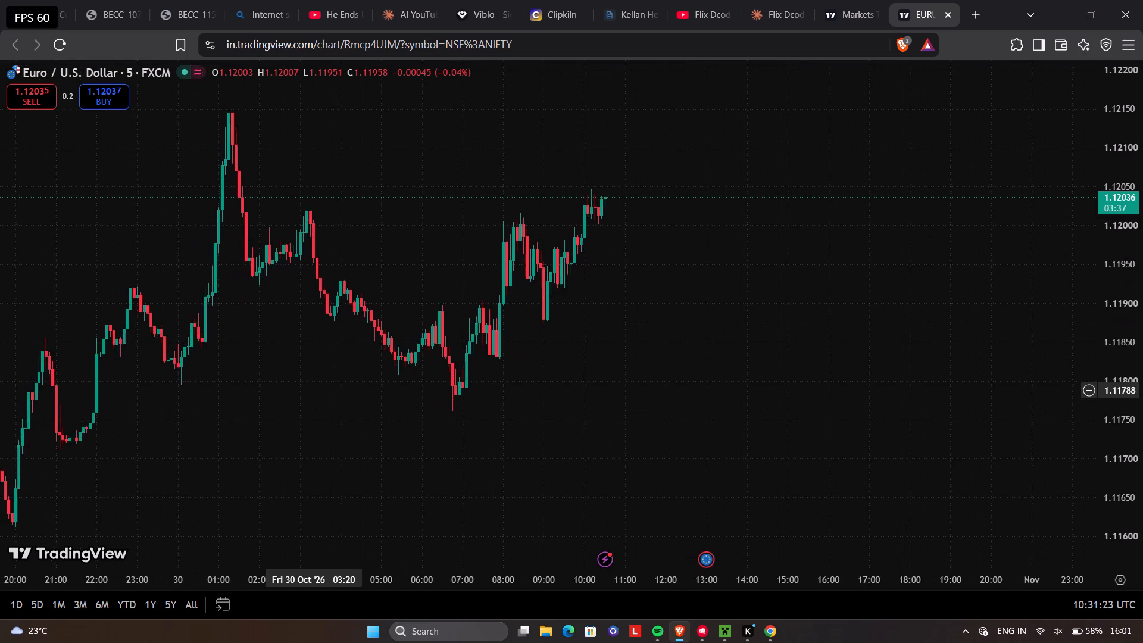
{"action": "left_click_drag", "start_coordinate": [315, 389], "coordinate": [378, 372]}
{"action": "left_click_drag", "start_coordinate": [380, 372], "coordinate": [395, 372]}
{"action": "left_click", "coordinate": [399, 372]}
{"action": "left_click_drag", "start_coordinate": [333, 401], "coordinate": [345, 402]}
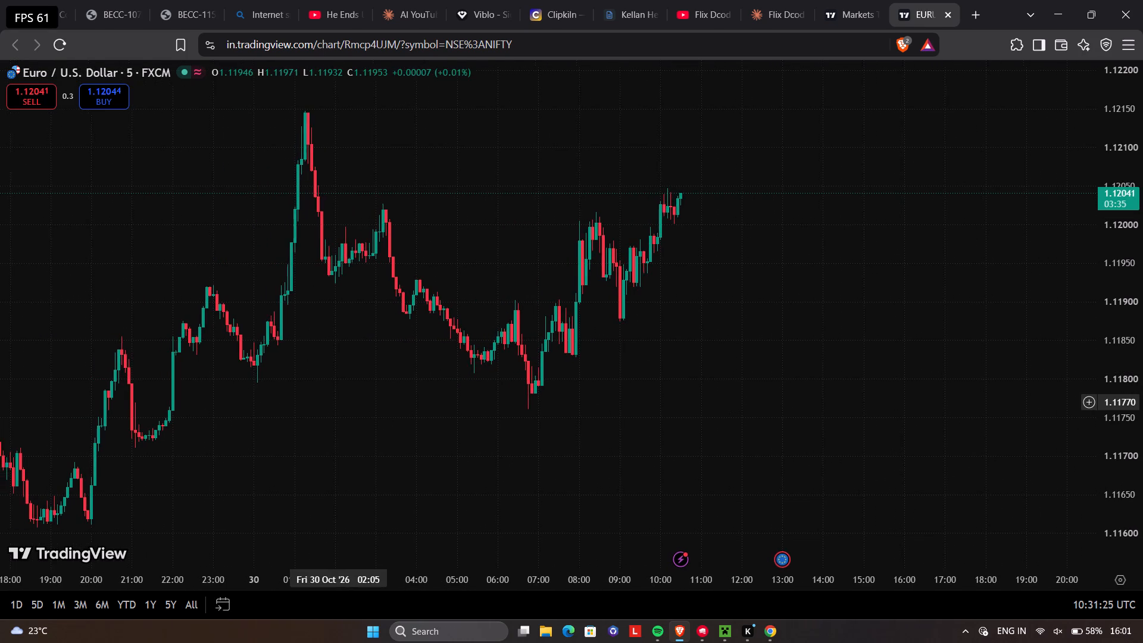
{"action": "left_click_drag", "start_coordinate": [345, 402], "coordinate": [349, 404]}
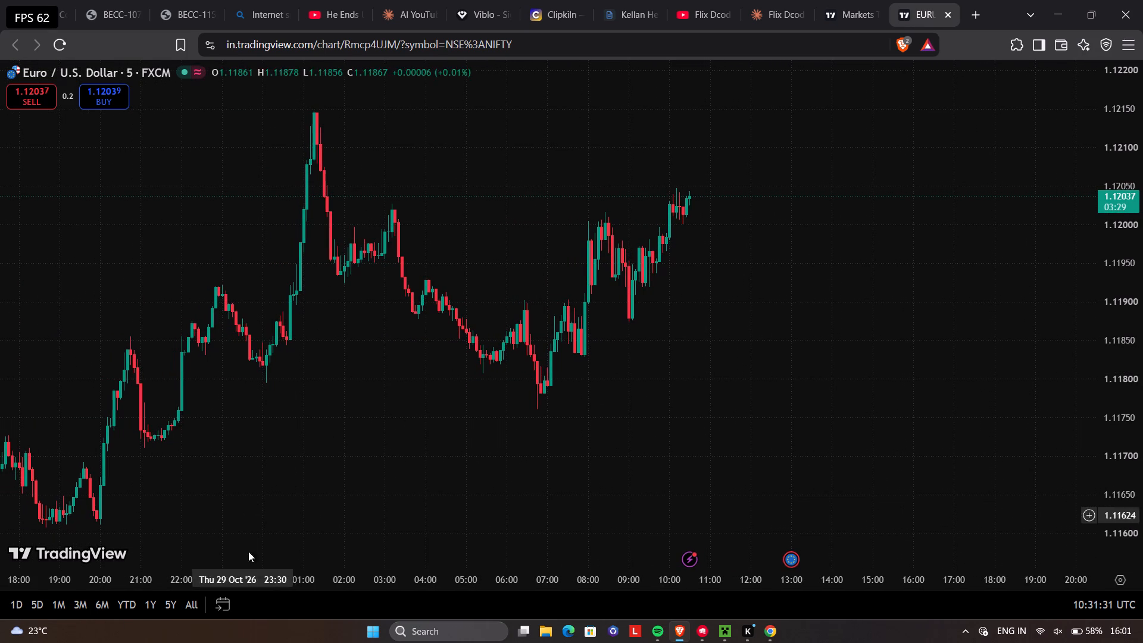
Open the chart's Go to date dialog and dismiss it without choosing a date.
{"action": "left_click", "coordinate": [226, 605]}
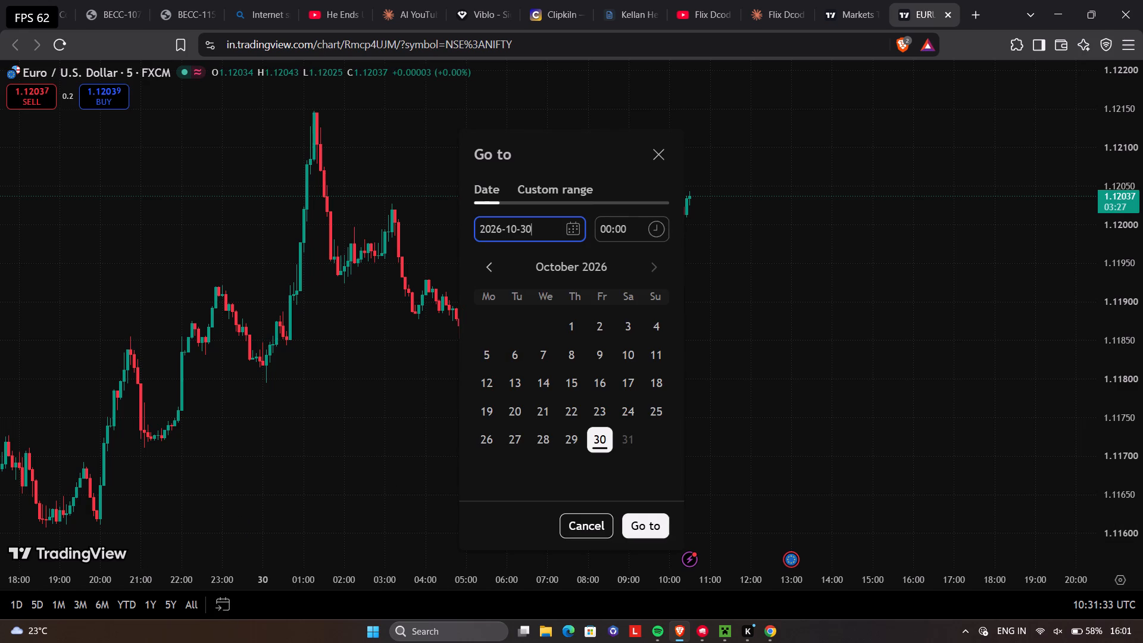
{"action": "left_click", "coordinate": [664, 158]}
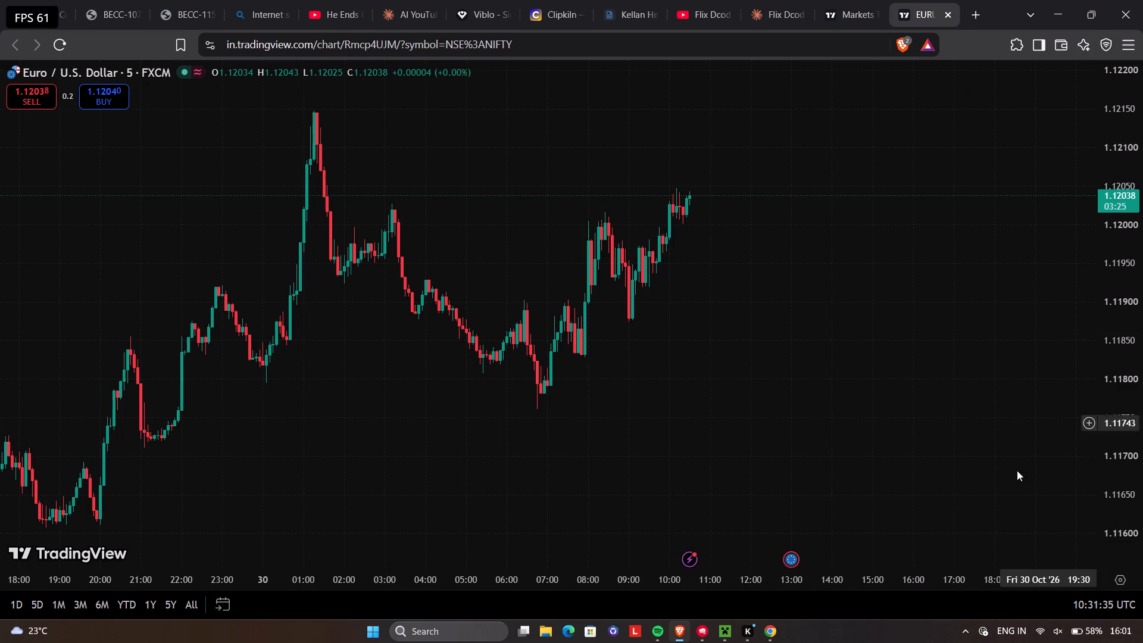
Leave the fullscreen view and set the EURUSD chart interval to 1 minute.
{"action": "key", "text": "Escape"}
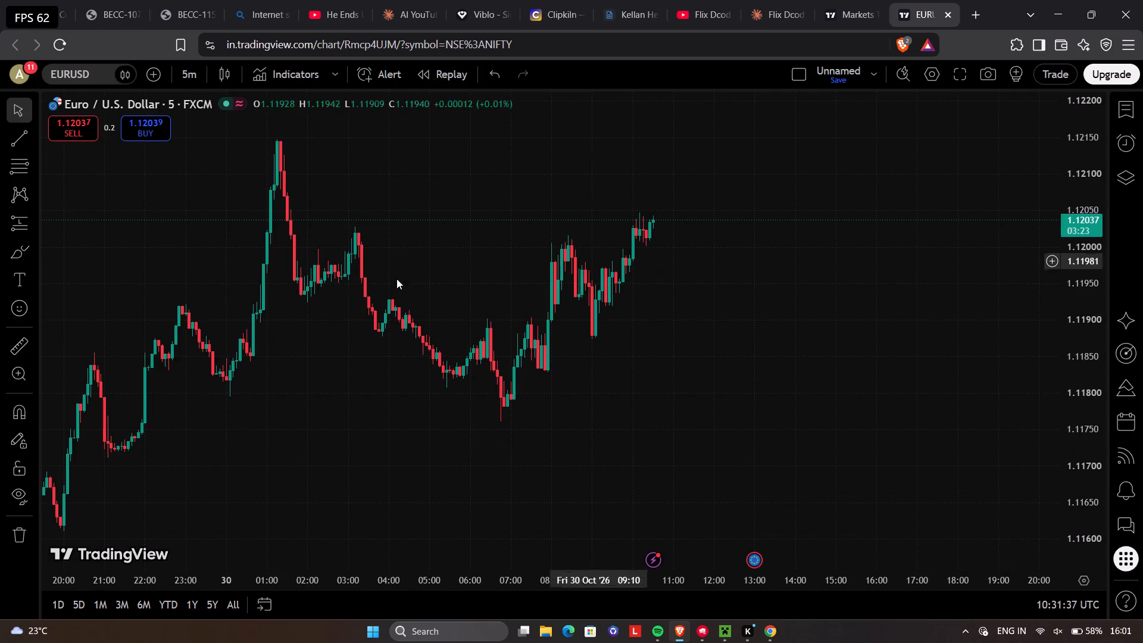
{"action": "left_click", "coordinate": [194, 82]}
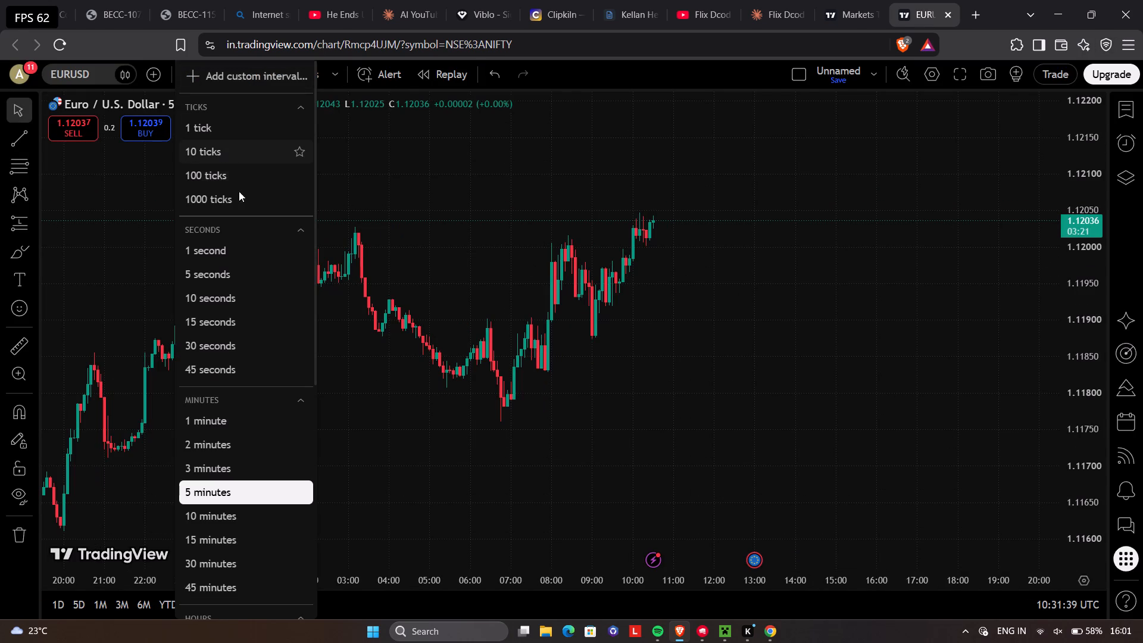
{"action": "left_click", "coordinate": [221, 422]}
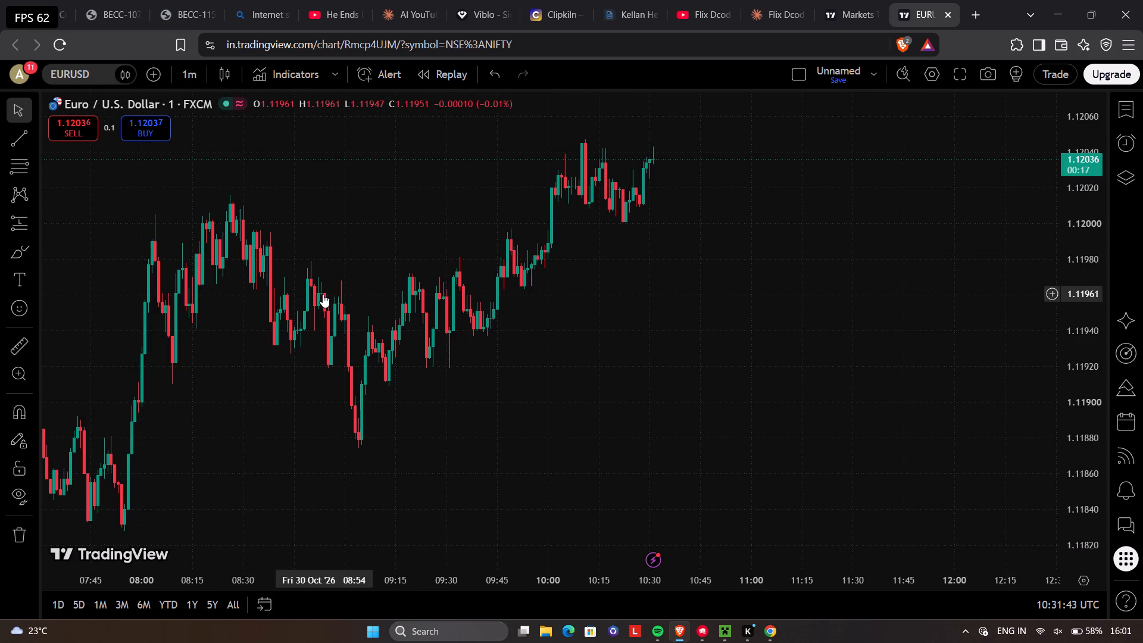
Examine the recent EURUSD 1-minute candles, moving back in time and looking closer at the latest prices.
{"action": "left_click_drag", "start_coordinate": [319, 296], "coordinate": [395, 330]}
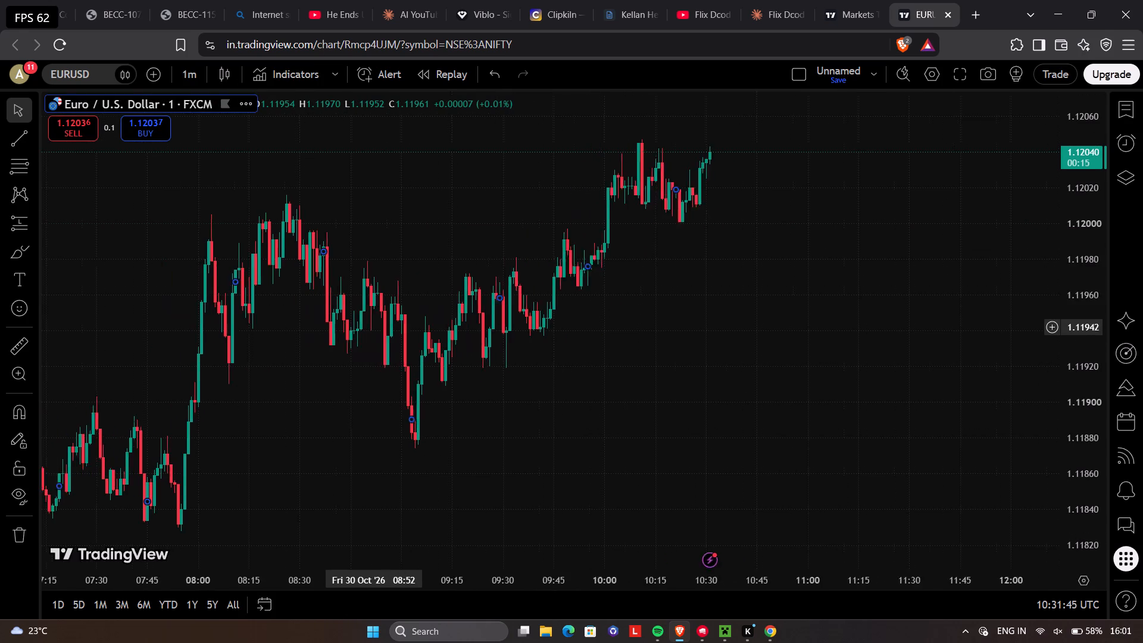
{"action": "left_click_drag", "start_coordinate": [395, 330], "coordinate": [441, 340]}
{"action": "left_click_drag", "start_coordinate": [843, 280], "coordinate": [717, 314]}
{"action": "scroll", "coordinate": [708, 308], "scroll_direction": "up", "scroll_amount": 4}
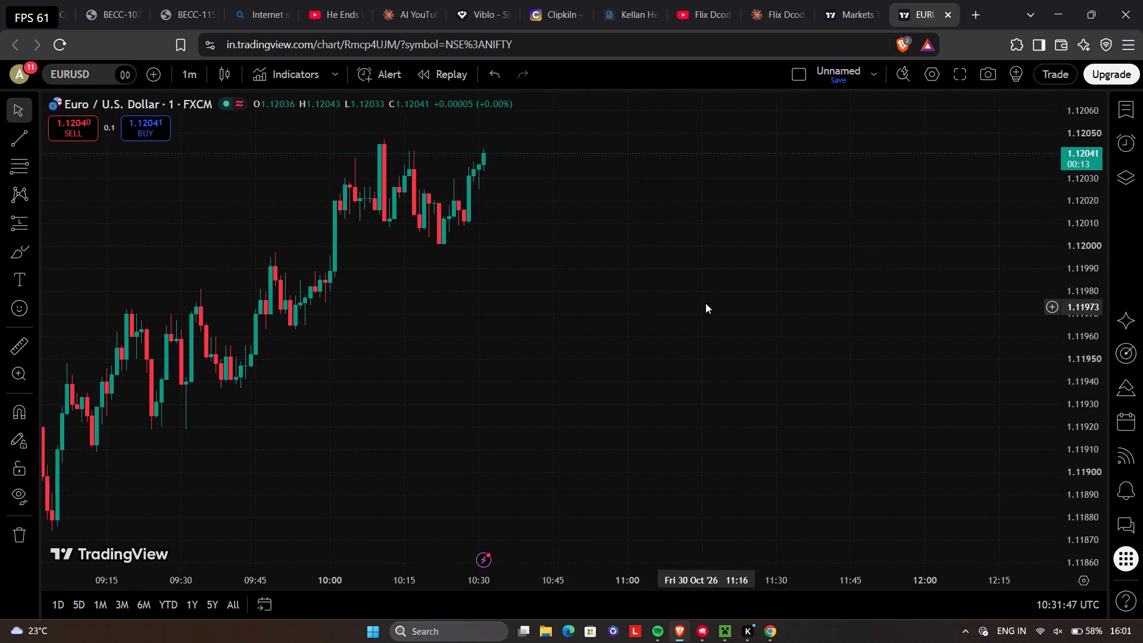
{"action": "left_click_drag", "start_coordinate": [450, 317], "coordinate": [617, 347]}
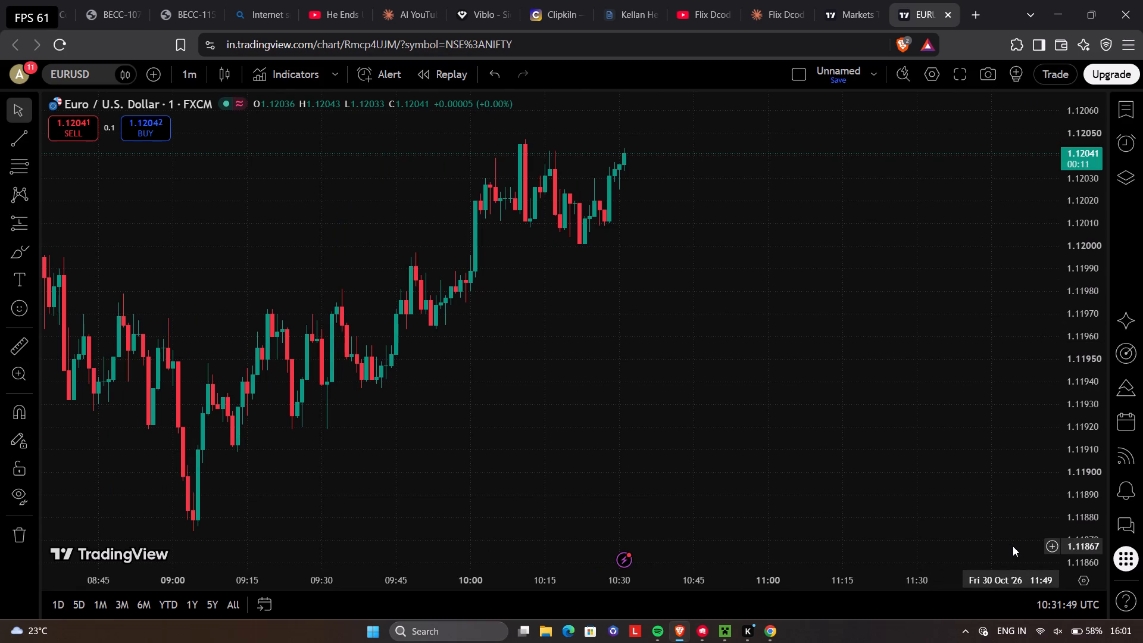
{"action": "key", "text": "Escape"}
{"action": "key", "text": "Escape"}
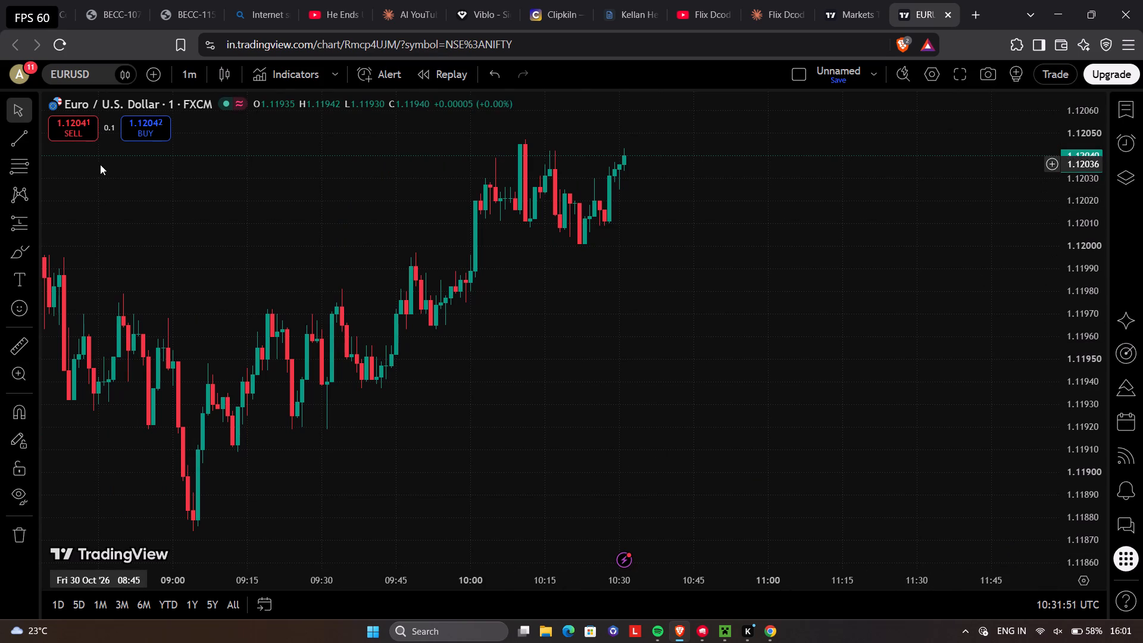
{"action": "key", "text": "Escape"}
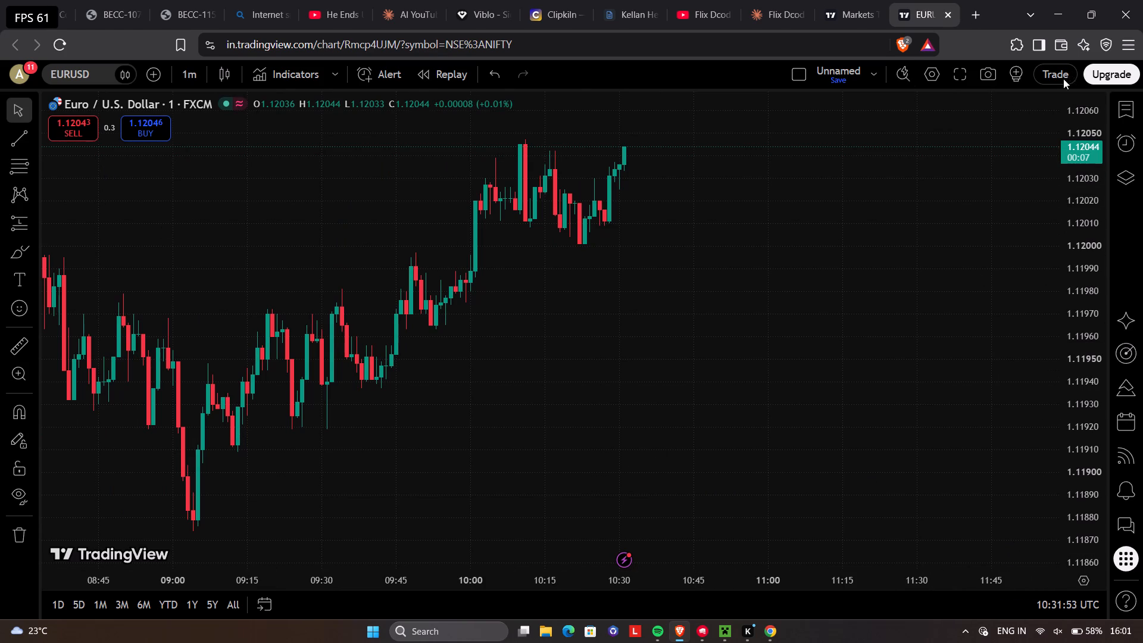
Open the chart settings and close them without changing anything.
{"action": "left_click", "coordinate": [927, 78]}
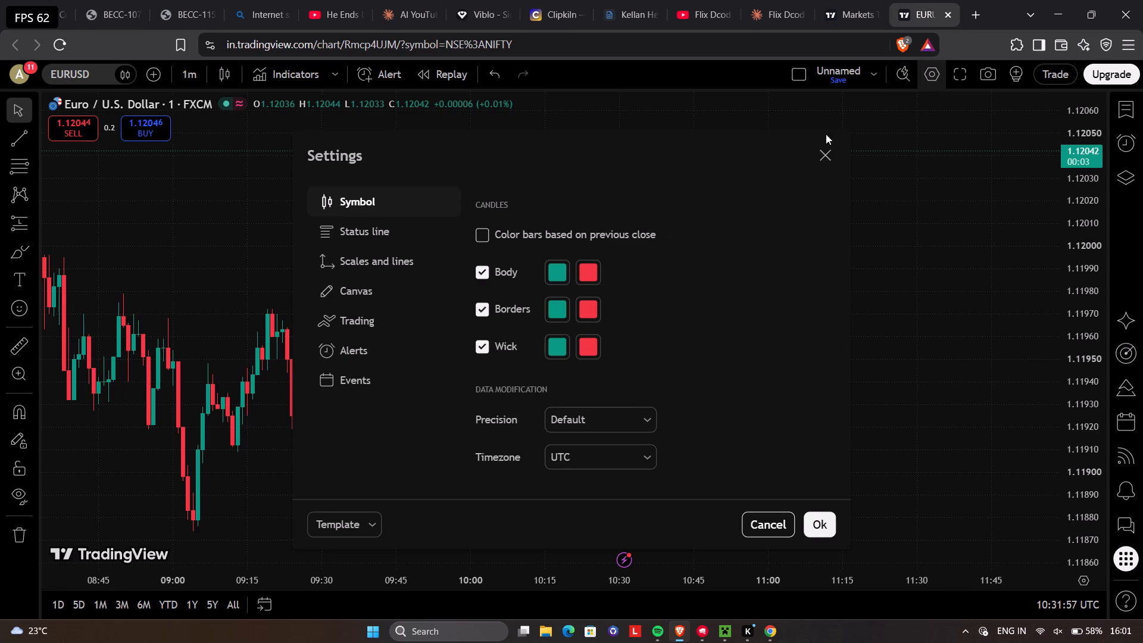
{"action": "left_click", "coordinate": [828, 155]}
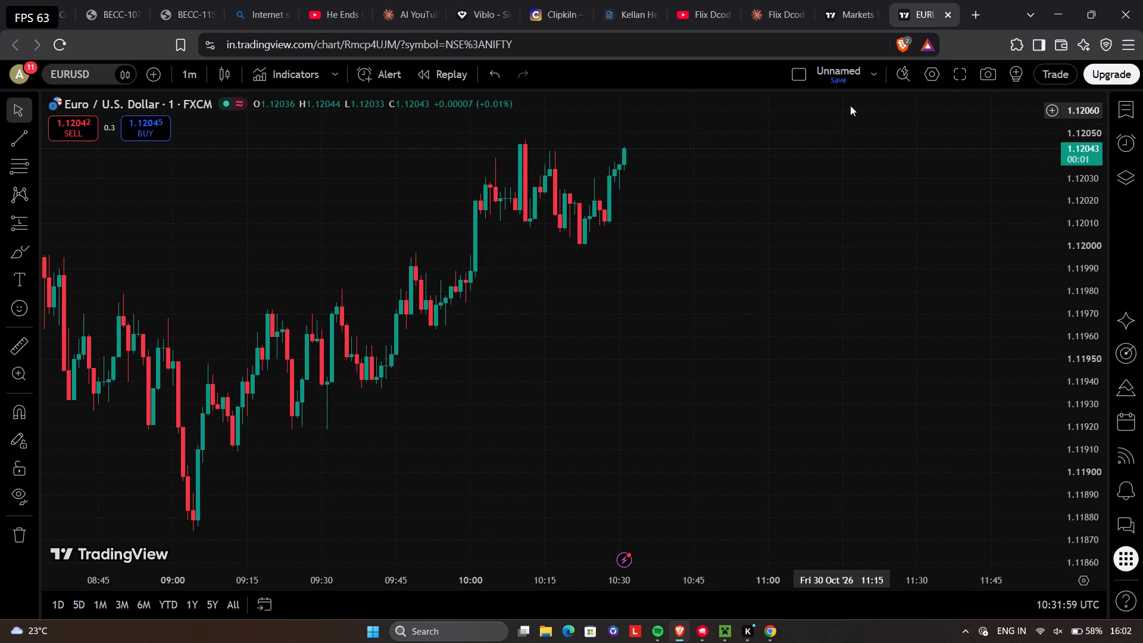
Rename the unnamed chart layout with only the red swearing-face emoji as its new name.
{"action": "left_click", "coordinate": [867, 76]}
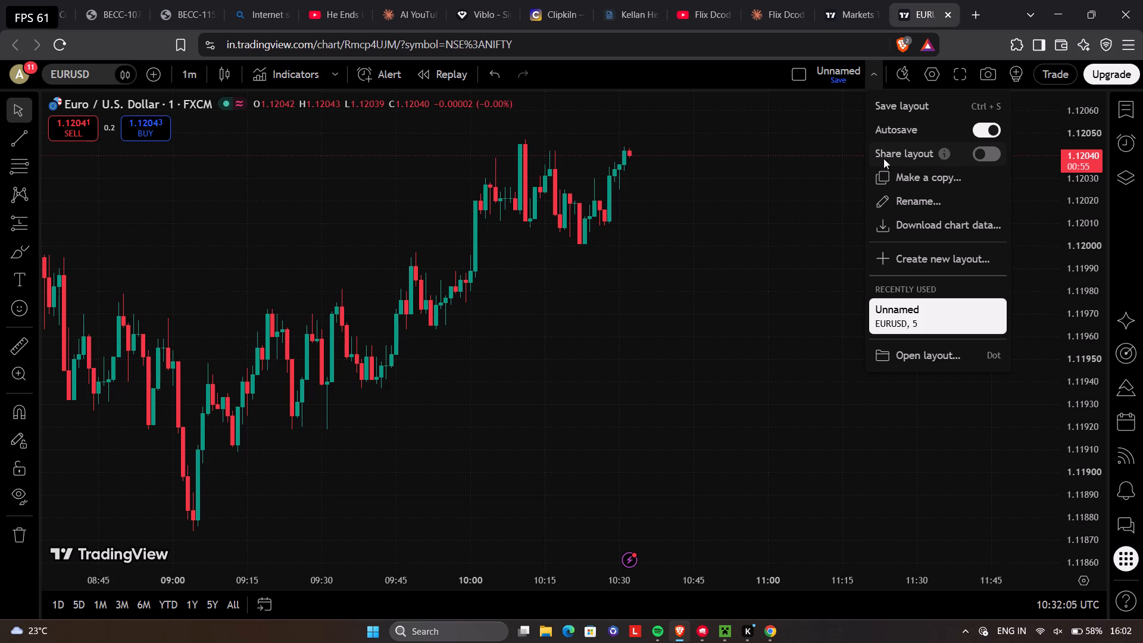
{"action": "left_click", "coordinate": [947, 205]}
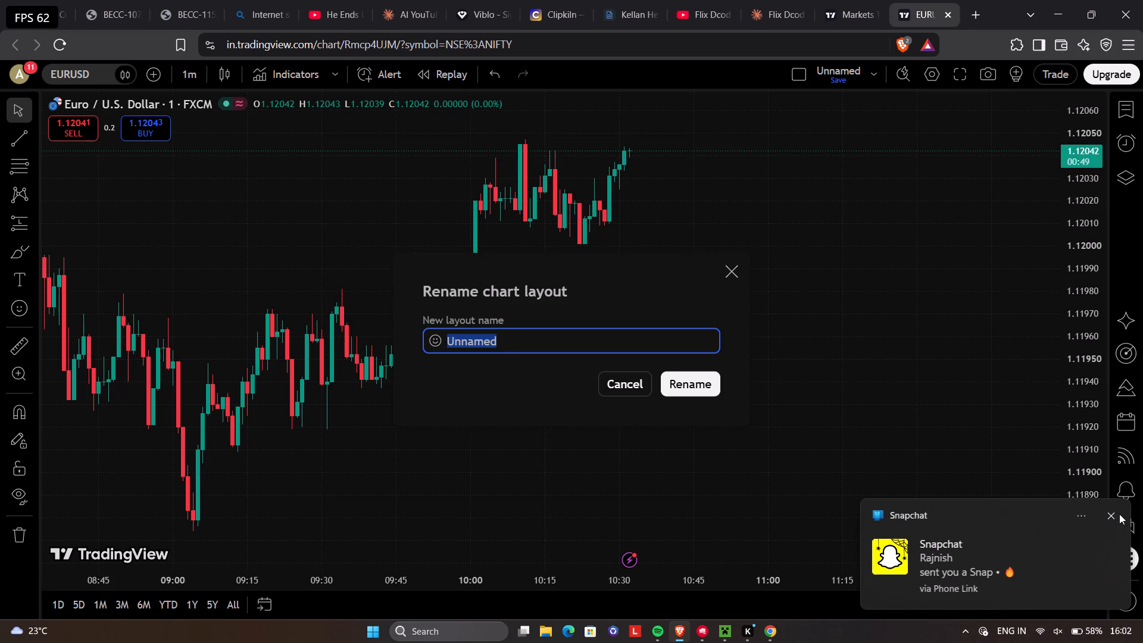
{"action": "left_click", "coordinate": [1111, 513]}
{"action": "left_click", "coordinate": [665, 343]}
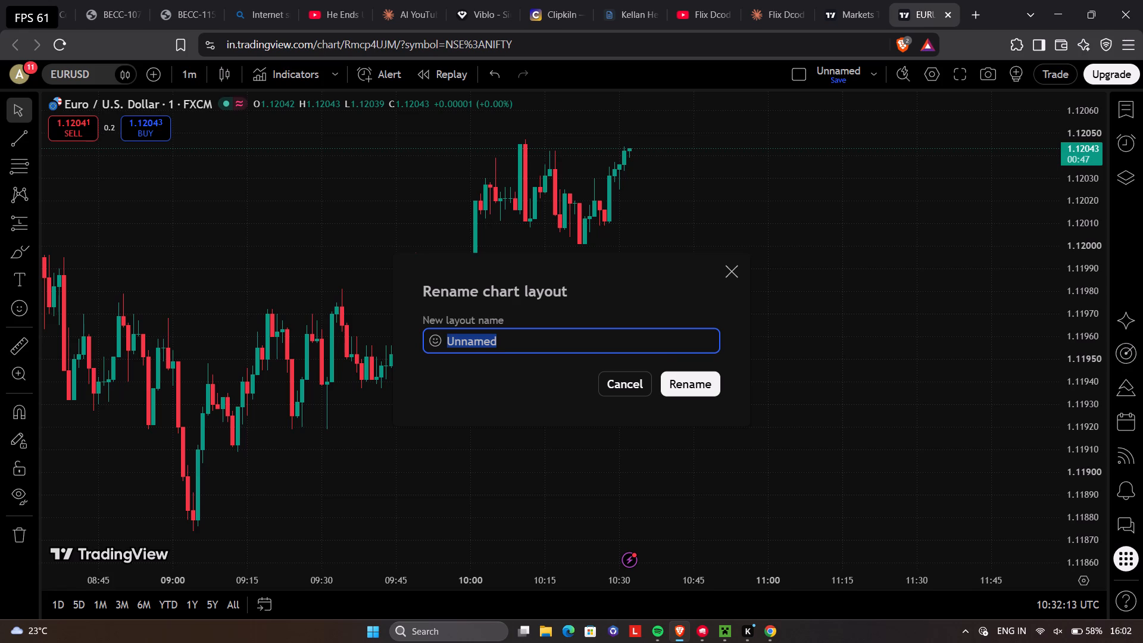
{"action": "key", "text": "BackSpace"}
{"action": "key", "text": "BackSpace"}
{"action": "key", "text": "BackSpace"}
{"action": "key", "text": "BackSpace"}
{"action": "key", "text": "BackSpace"}
{"action": "key", "text": "BackSpace"}
{"action": "key", "text": "BackSpace"}
{"action": "key", "text": "BackSpace"}
{"action": "key", "text": "BackSpace"}
{"action": "key", "text": "BackSpace"}
{"action": "key", "text": "BackSpace"}
{"action": "key", "text": "BackSpace"}
{"action": "key", "text": "BackSpace"}
{"action": "key", "text": "BackSpace"}
{"action": "key", "text": "BackSpace"}
{"action": "key", "text": "BackSpace"}
{"action": "key", "text": "BackSpace"}
{"action": "key", "text": "BackSpace"}
{"action": "key", "text": "BackSpace"}
{"action": "key", "text": "BackSpace"}
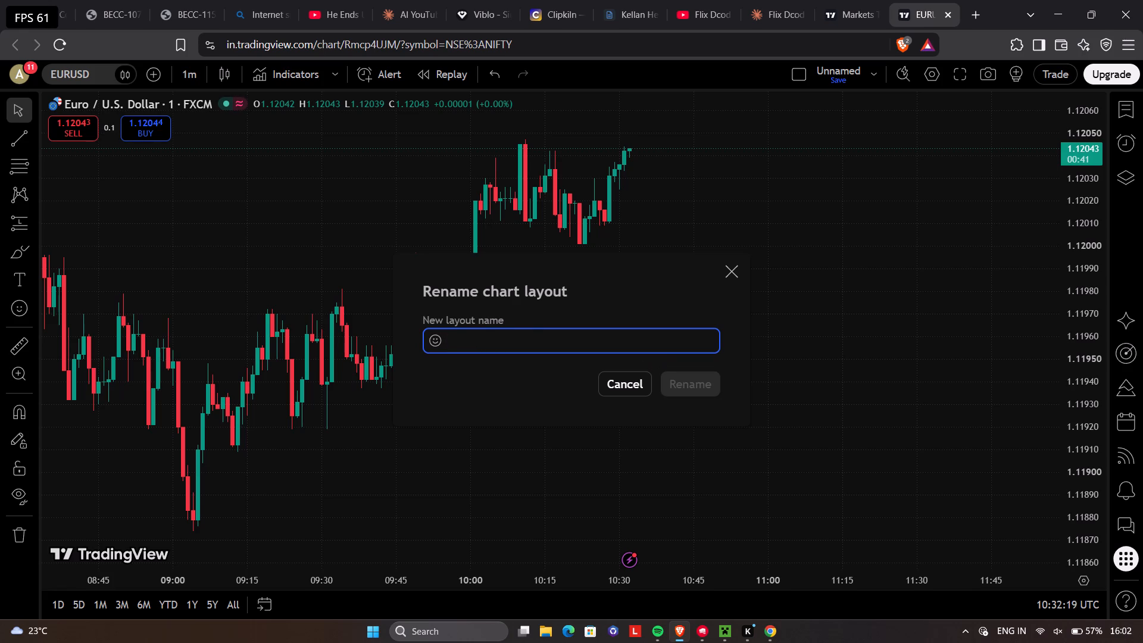
{"action": "left_click", "coordinate": [439, 341]}
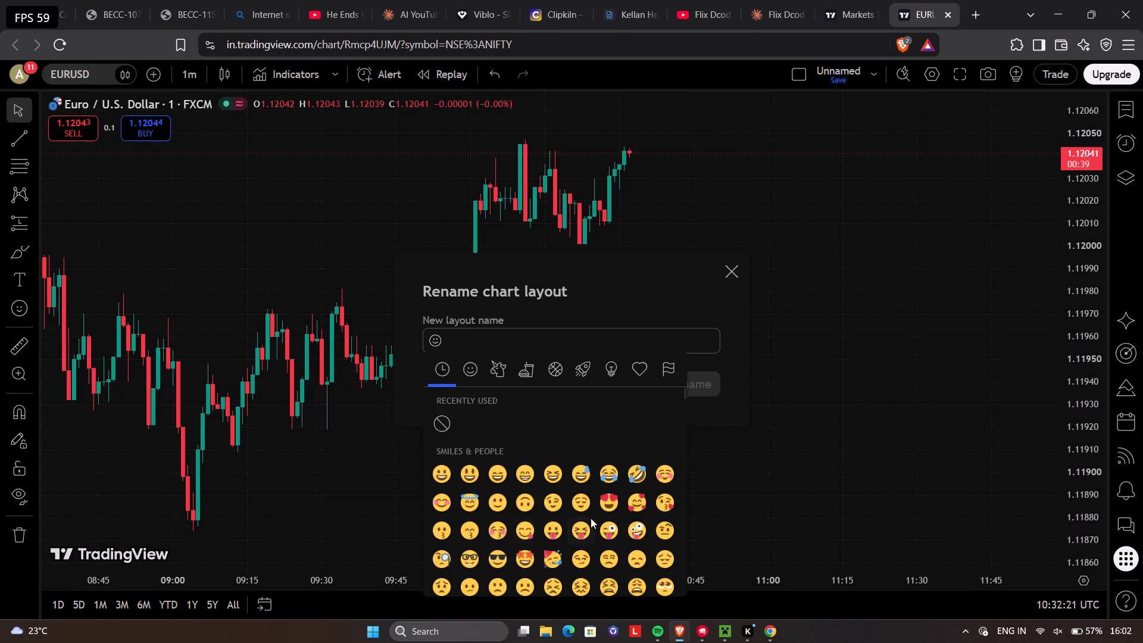
{"action": "scroll", "coordinate": [579, 483], "scroll_direction": "down", "scroll_amount": 3}
{"action": "scroll", "coordinate": [580, 482], "scroll_direction": "up", "scroll_amount": 1}
{"action": "left_click", "coordinate": [578, 467]}
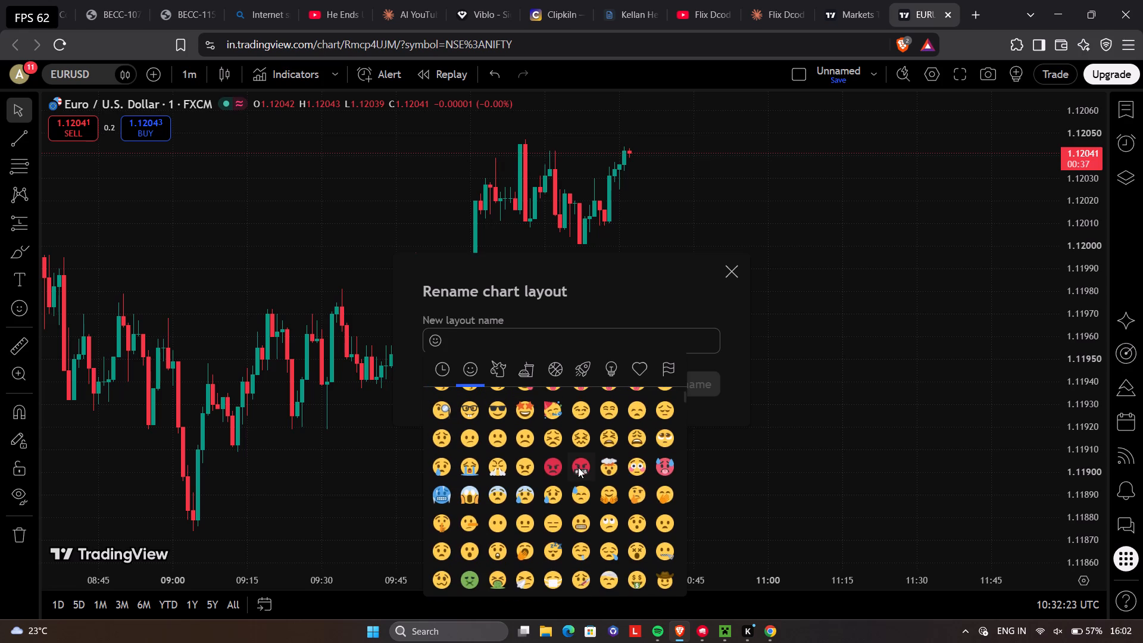
{"action": "left_click", "coordinate": [704, 384]}
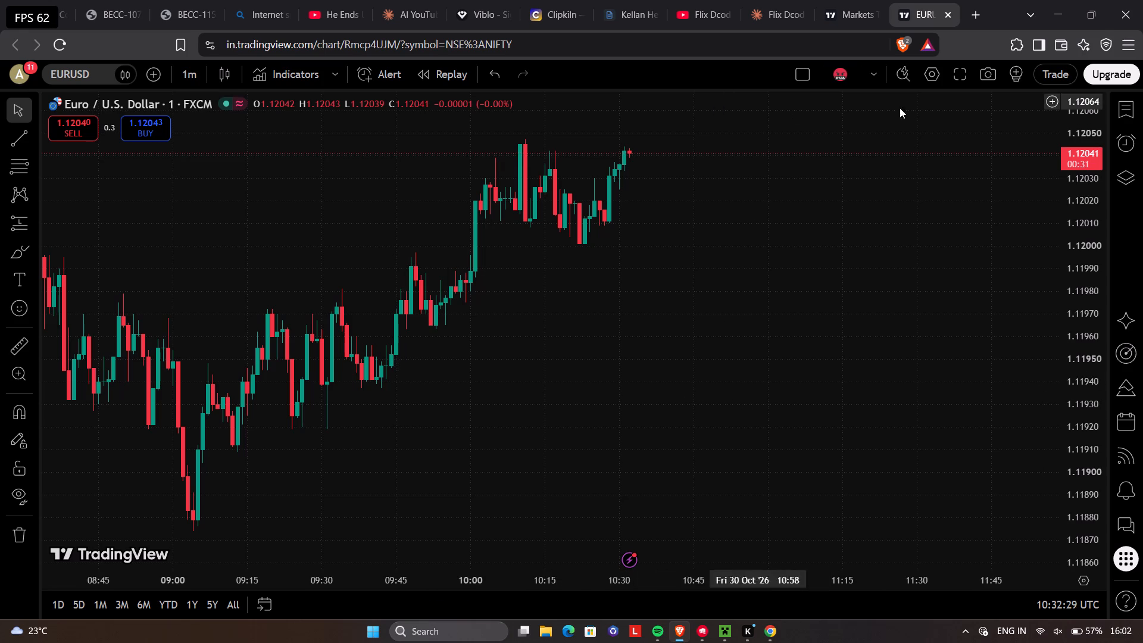
Connect the chart to Paper Trading, TradingView's brokerage simulator.
{"action": "left_click", "coordinate": [1055, 69]}
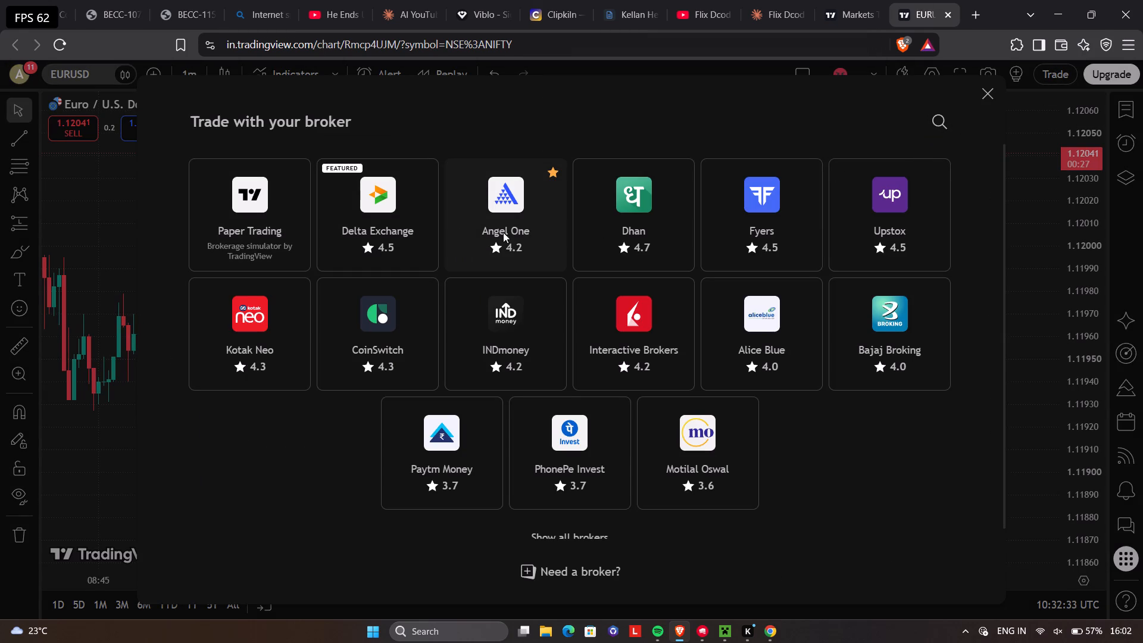
{"action": "left_click", "coordinate": [251, 207]}
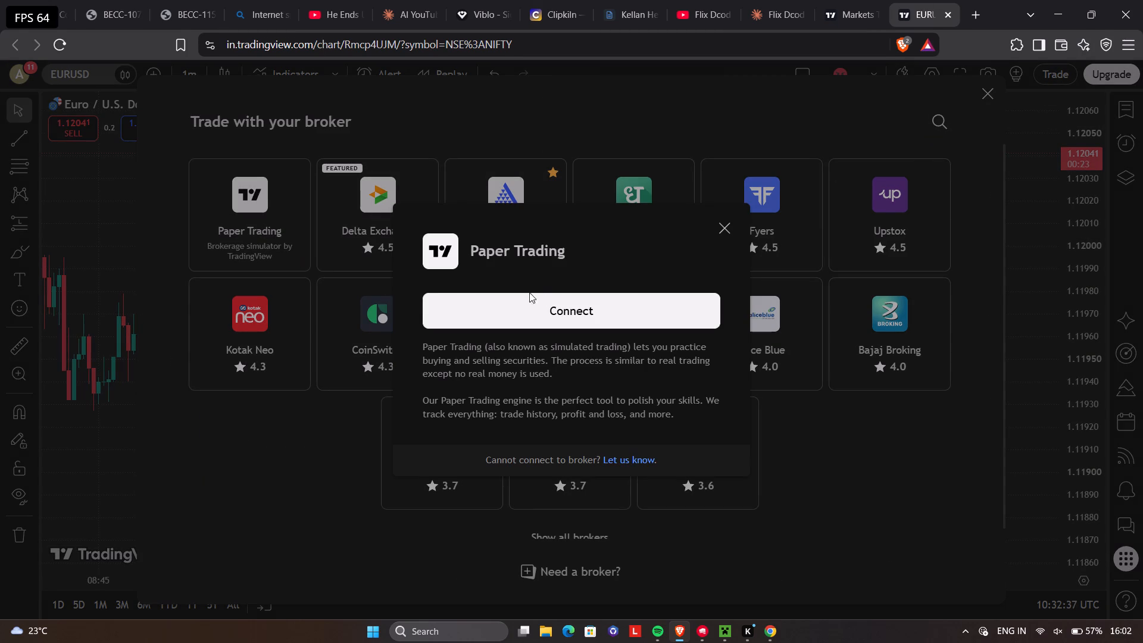
{"action": "left_click", "coordinate": [574, 313]}
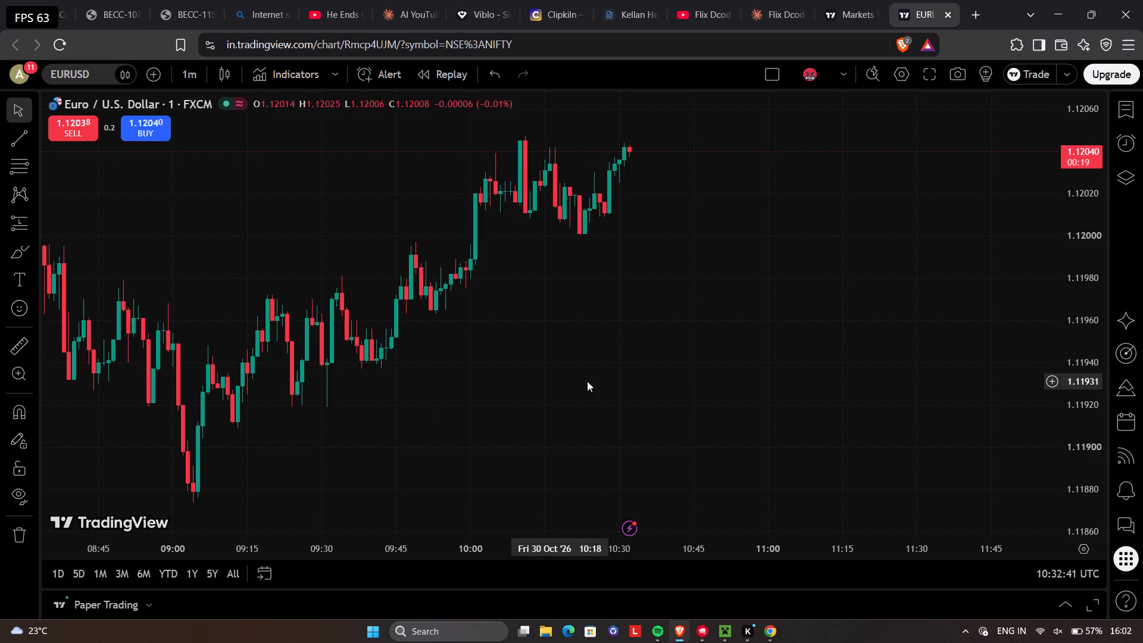
Look through the alerts, object tree and watchlist, including EURUSD's performance, seasonals and technicals.
{"action": "left_click", "coordinate": [1125, 102]}
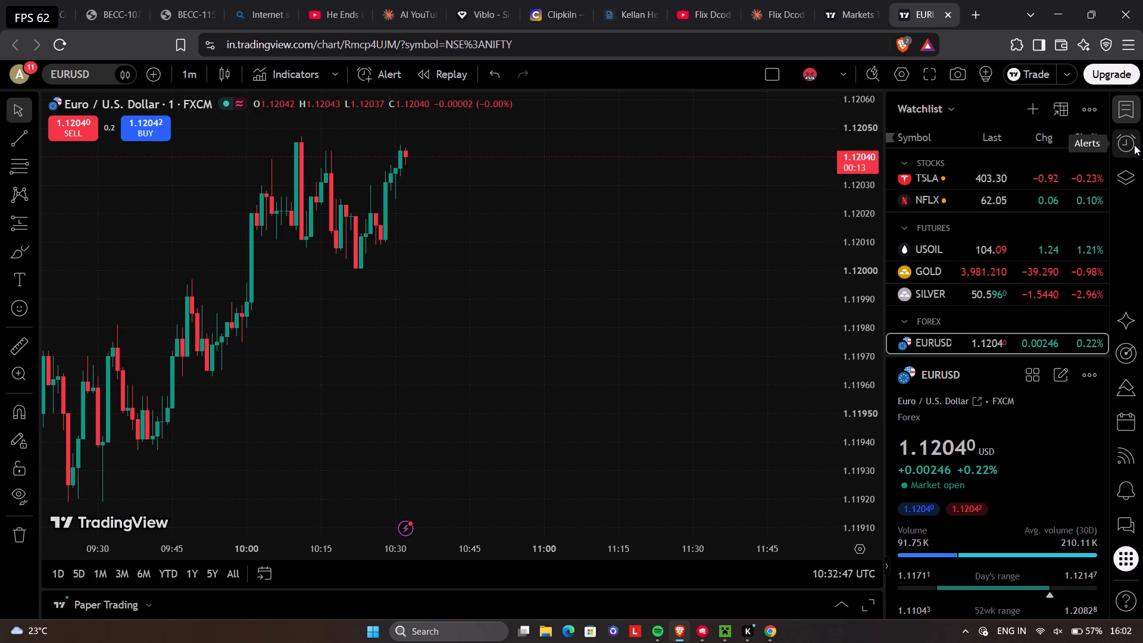
{"action": "left_click", "coordinate": [1134, 145]}
{"action": "left_click", "coordinate": [1123, 179]}
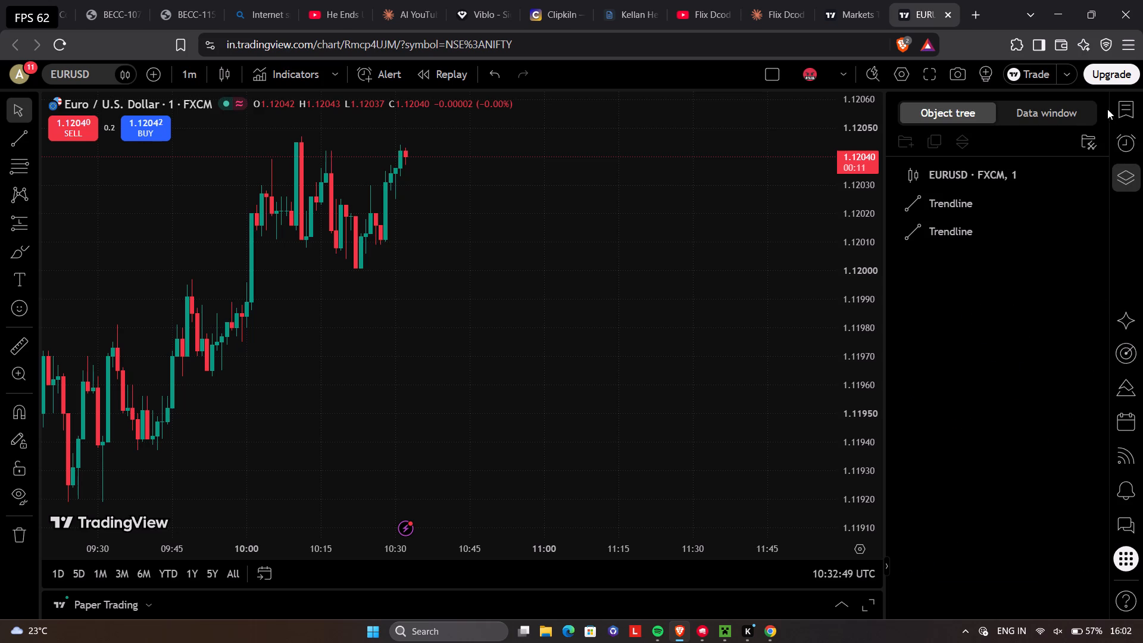
{"action": "left_click", "coordinate": [1137, 113]}
{"action": "scroll", "coordinate": [945, 255], "scroll_direction": "down", "scroll_amount": 11}
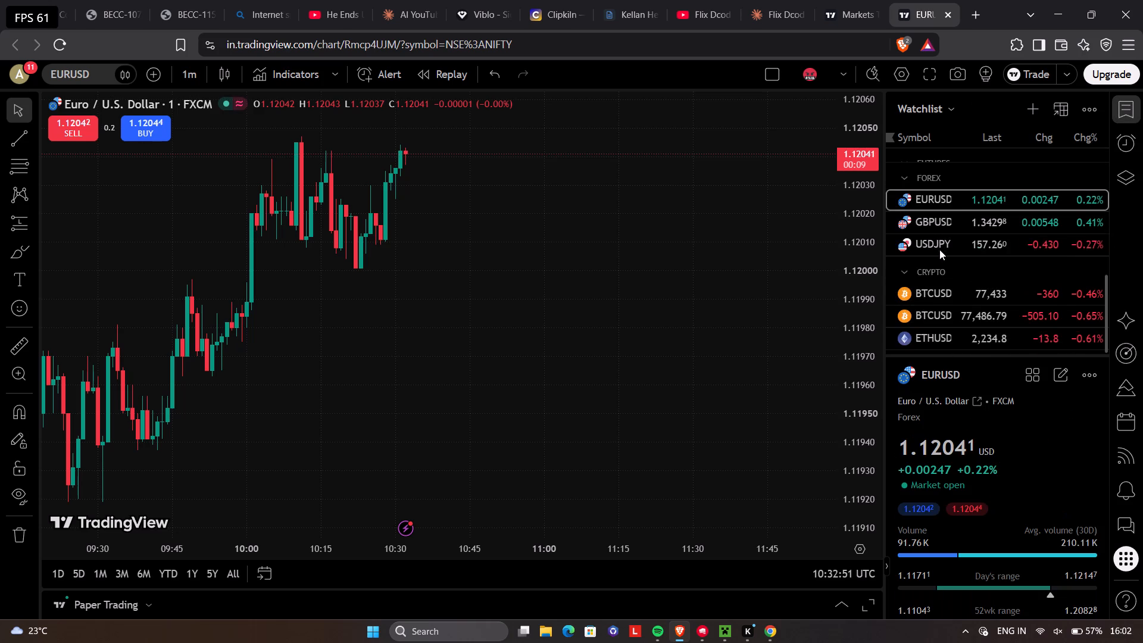
{"action": "scroll", "coordinate": [939, 249], "scroll_direction": "down", "scroll_amount": 2}
{"action": "scroll", "coordinate": [1000, 542], "scroll_direction": "down", "scroll_amount": 16}
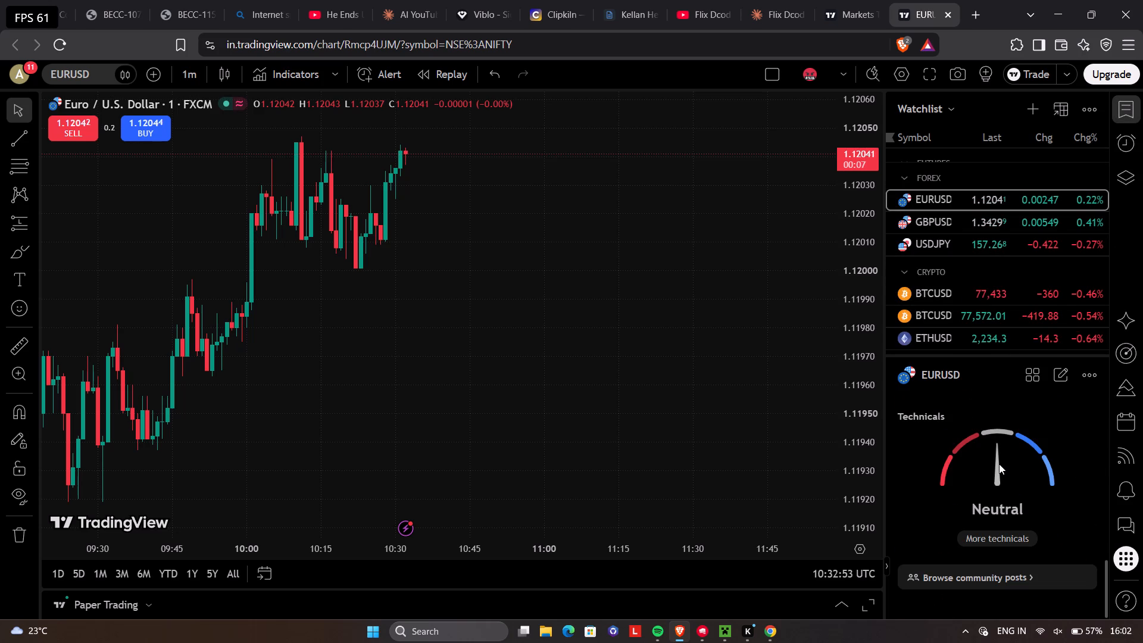
{"action": "scroll", "coordinate": [988, 457], "scroll_direction": "up", "scroll_amount": 5}
{"action": "scroll", "coordinate": [988, 457], "scroll_direction": "down", "scroll_amount": 2}
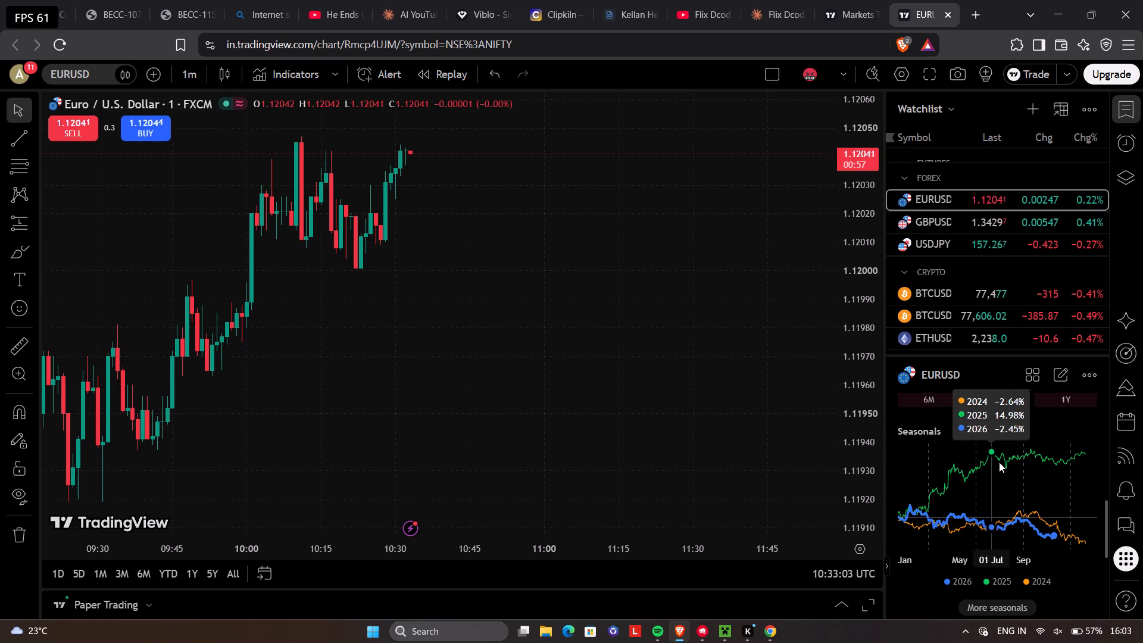
{"action": "scroll", "coordinate": [988, 447], "scroll_direction": "up", "scroll_amount": 3}
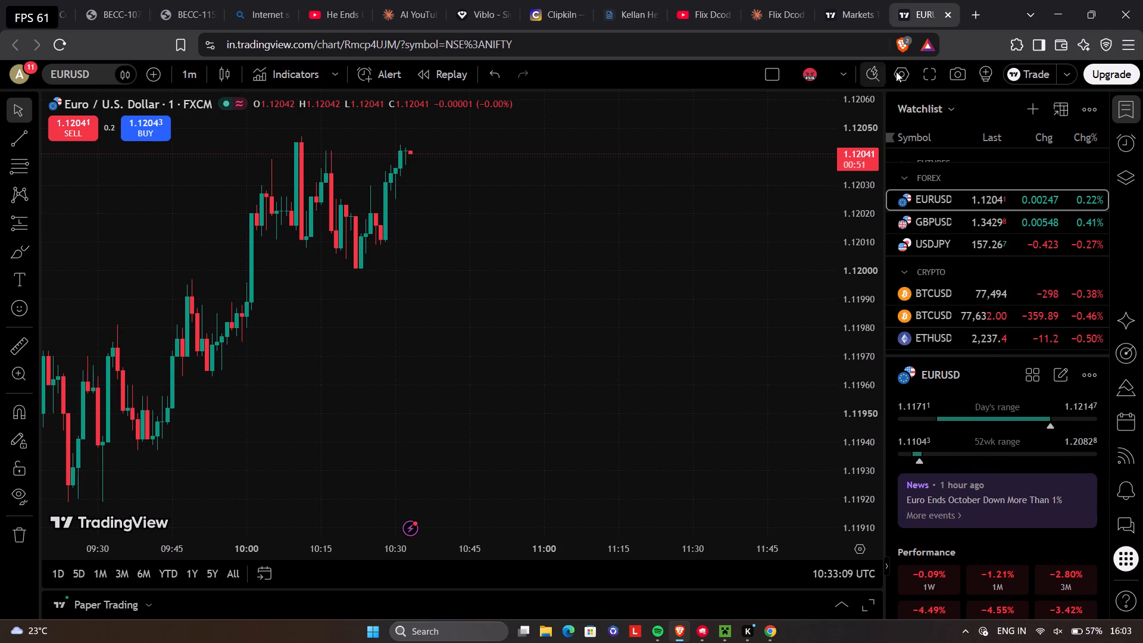
Show the EURUSD chart in fullscreen and look over the 1-minute candles back to about 07:45.
{"action": "left_click", "coordinate": [878, 70]}
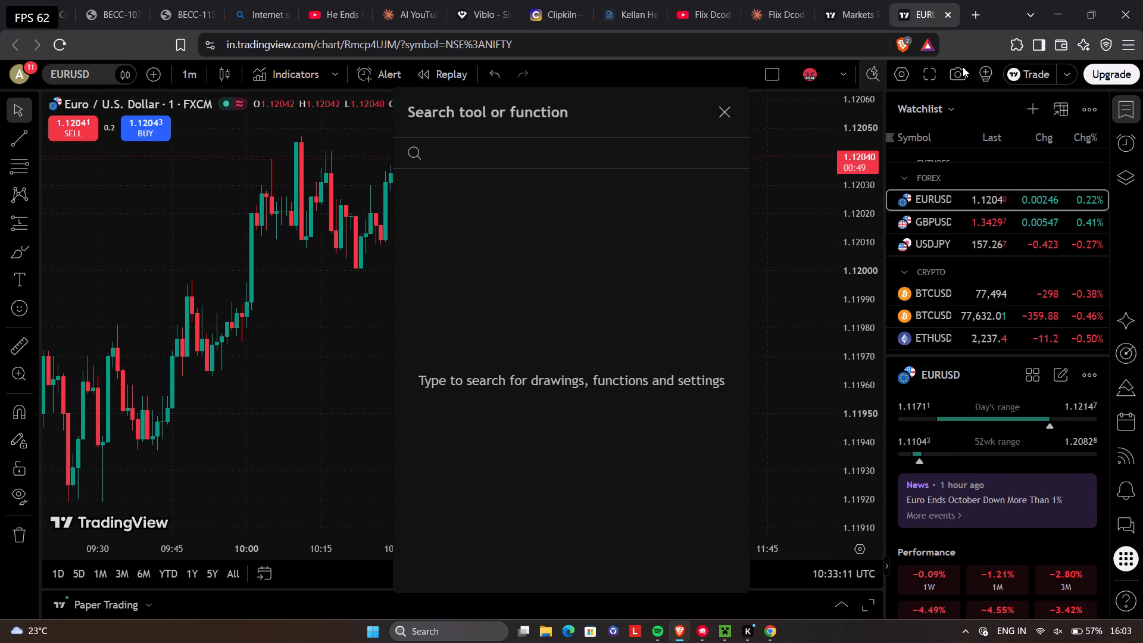
{"action": "left_click", "coordinate": [929, 71]}
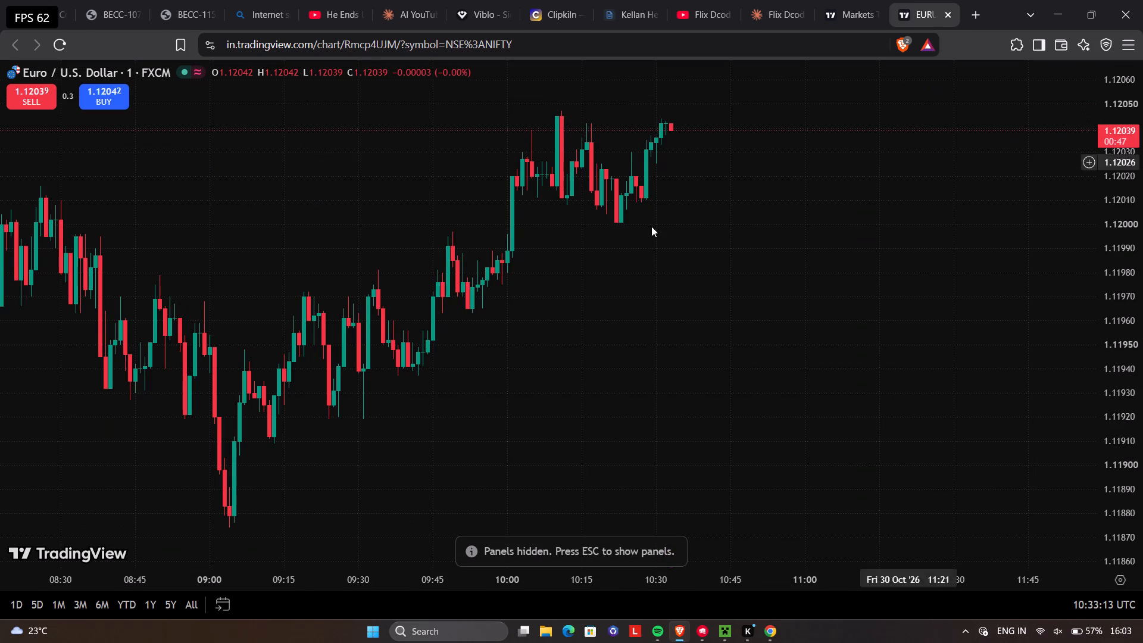
{"action": "left_click_drag", "start_coordinate": [591, 261], "coordinate": [649, 288]}
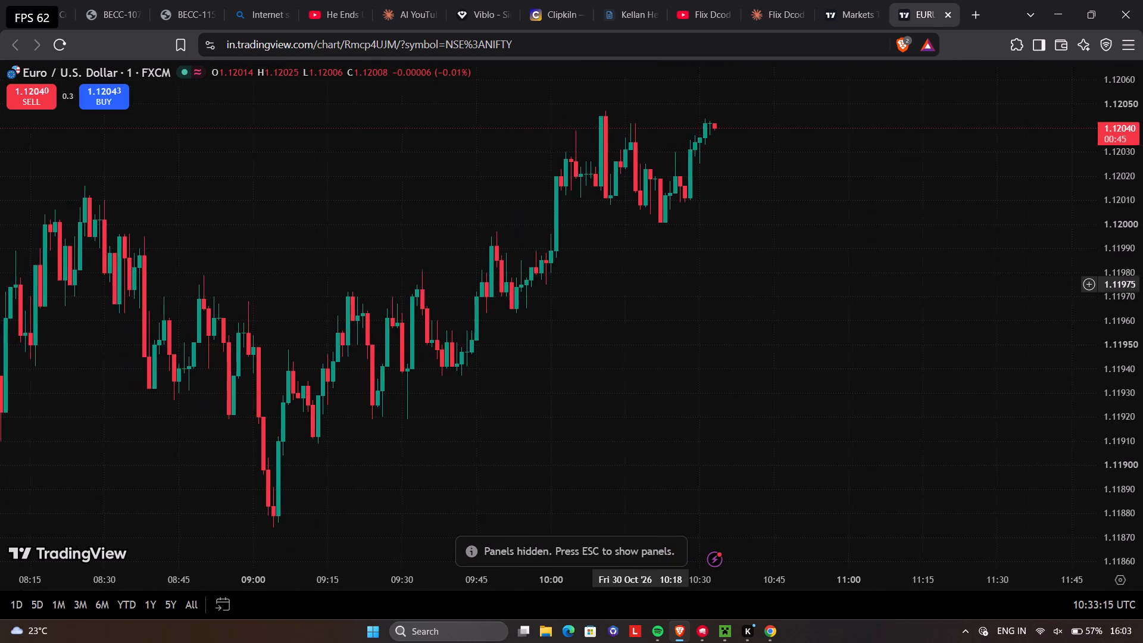
{"action": "left_click_drag", "start_coordinate": [649, 288], "coordinate": [697, 314]}
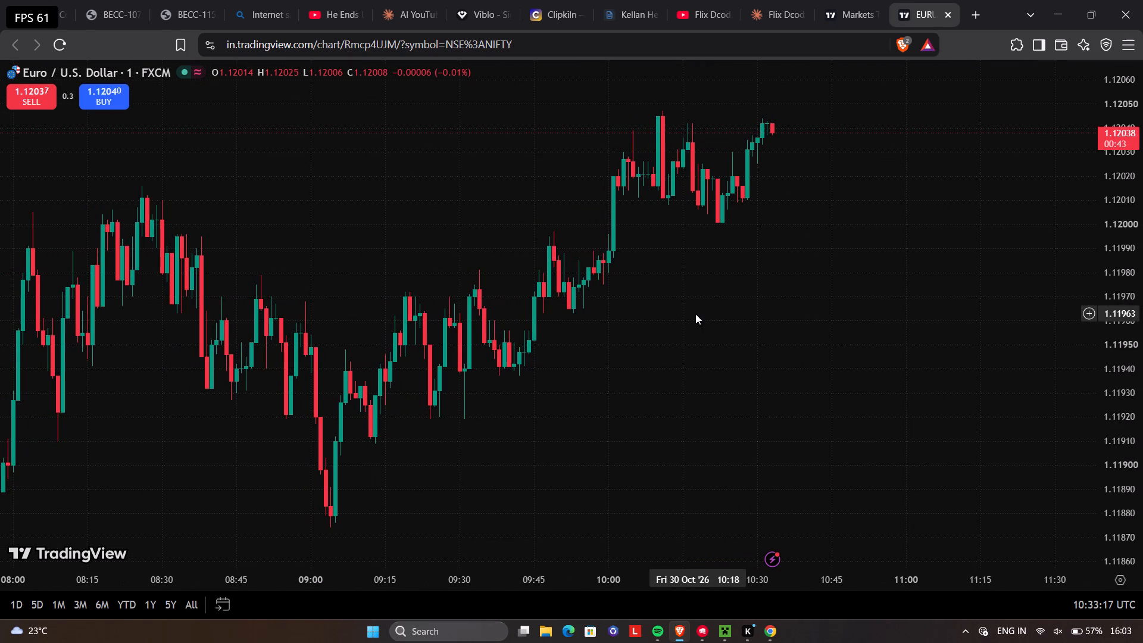
{"action": "left_click_drag", "start_coordinate": [695, 314], "coordinate": [719, 318]}
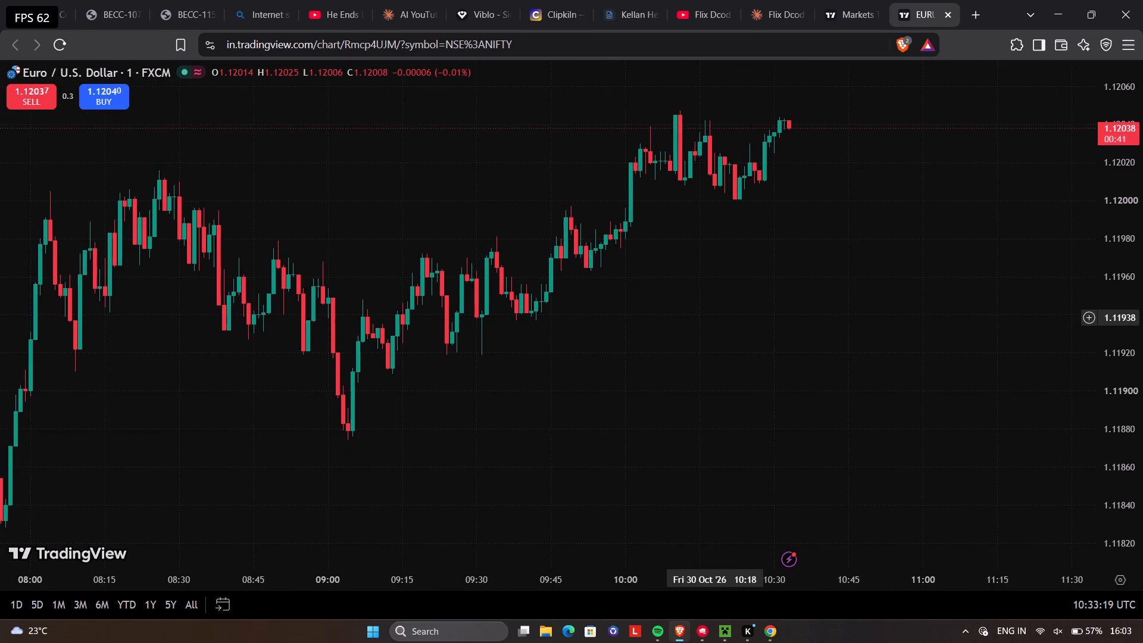
{"action": "left_click_drag", "start_coordinate": [719, 318], "coordinate": [728, 320]}
{"action": "left_click_drag", "start_coordinate": [719, 312], "coordinate": [757, 320]}
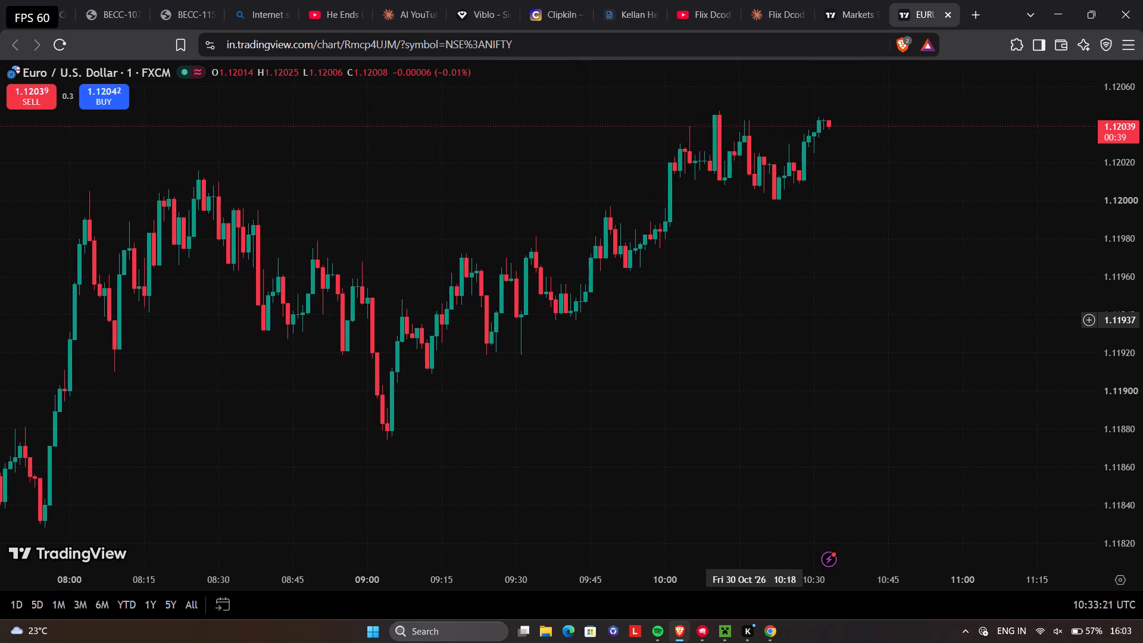
{"action": "left_click_drag", "start_coordinate": [757, 320], "coordinate": [770, 323]}
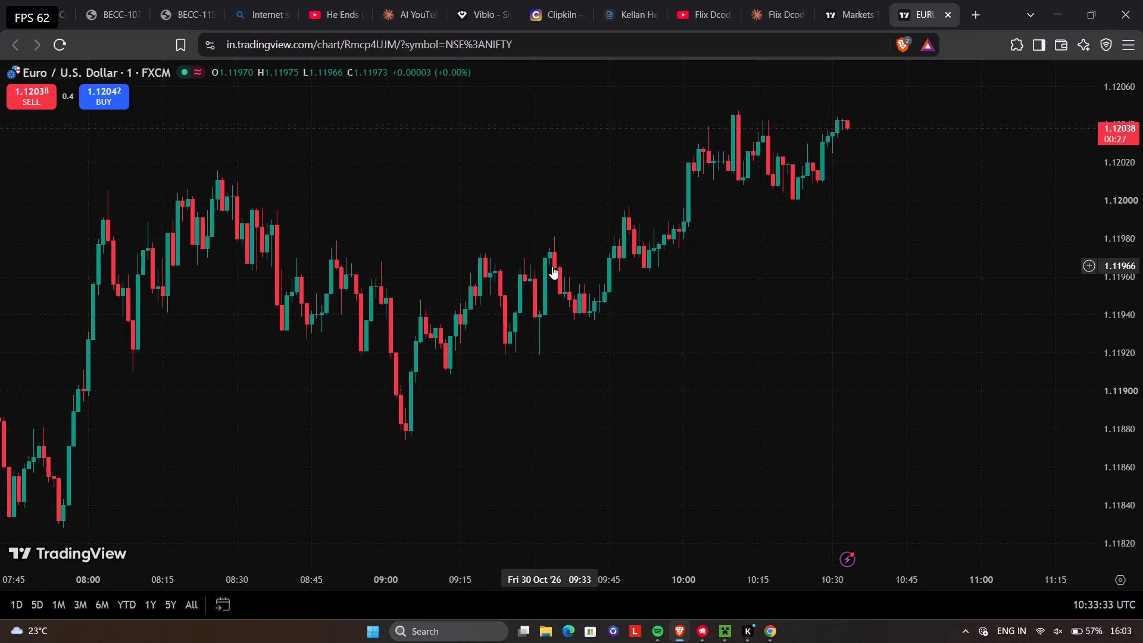
Leave the fullscreen view and set the EURUSD chart interval to 5 minutes.
{"action": "key", "text": "Escape"}
{"action": "left_click", "coordinate": [193, 73]}
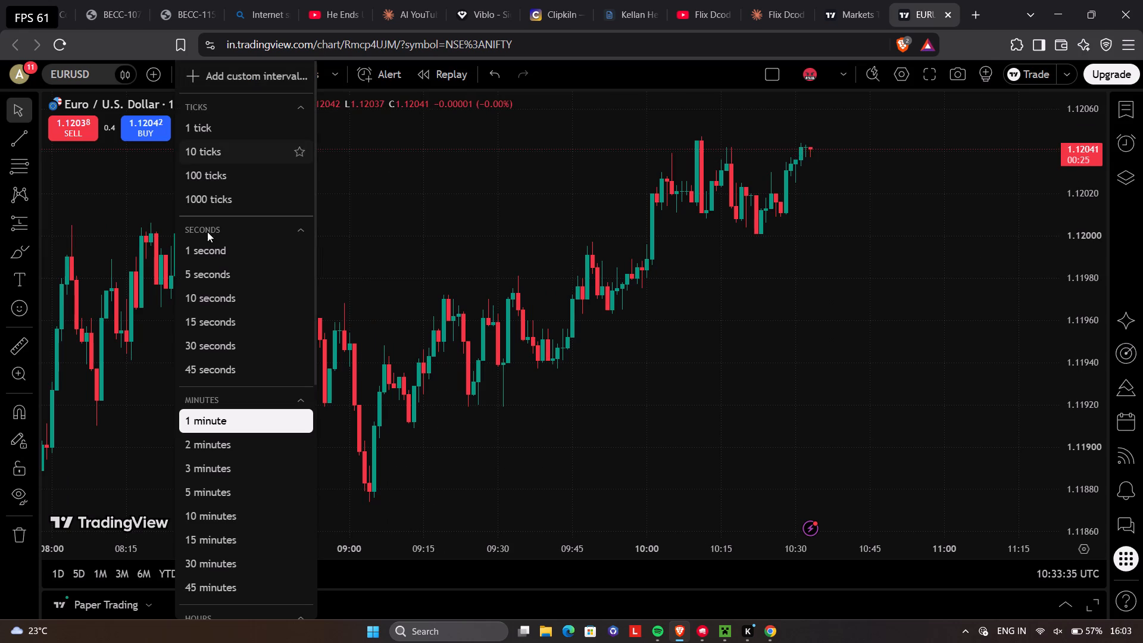
{"action": "left_click", "coordinate": [209, 489]}
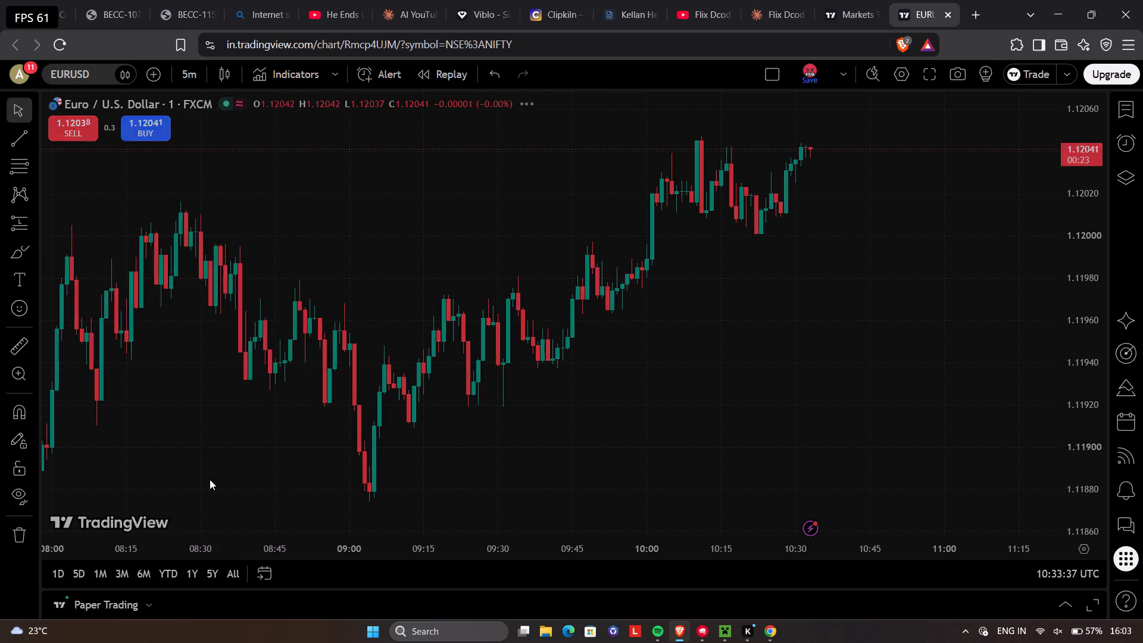
Show the EURUSD 5-minute chart in fullscreen mode.
{"action": "left_click", "coordinate": [930, 77]}
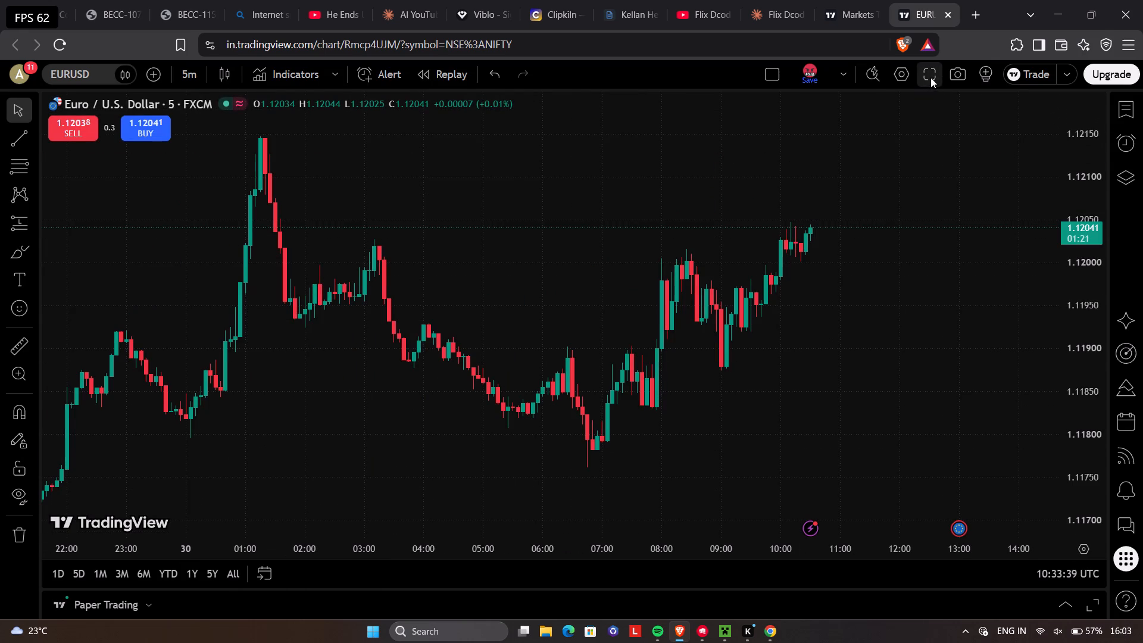
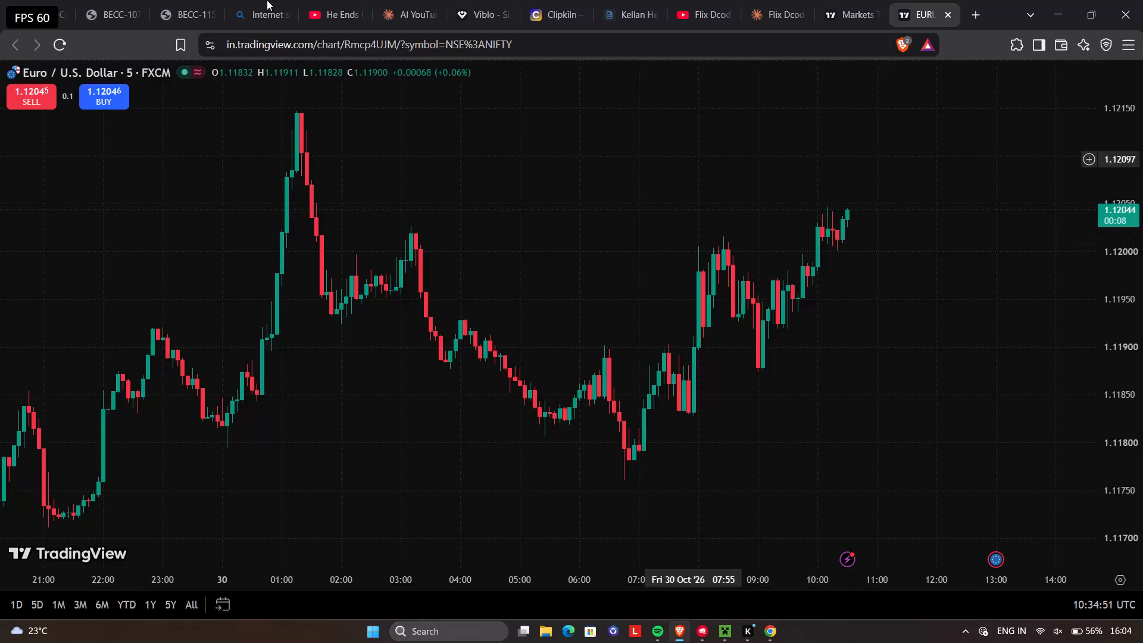
Check EURUSD's market status and data update frequency, dismiss the WhatsApp notification, and return to the 5-minute chart.
{"action": "left_click", "coordinate": [194, 73]}
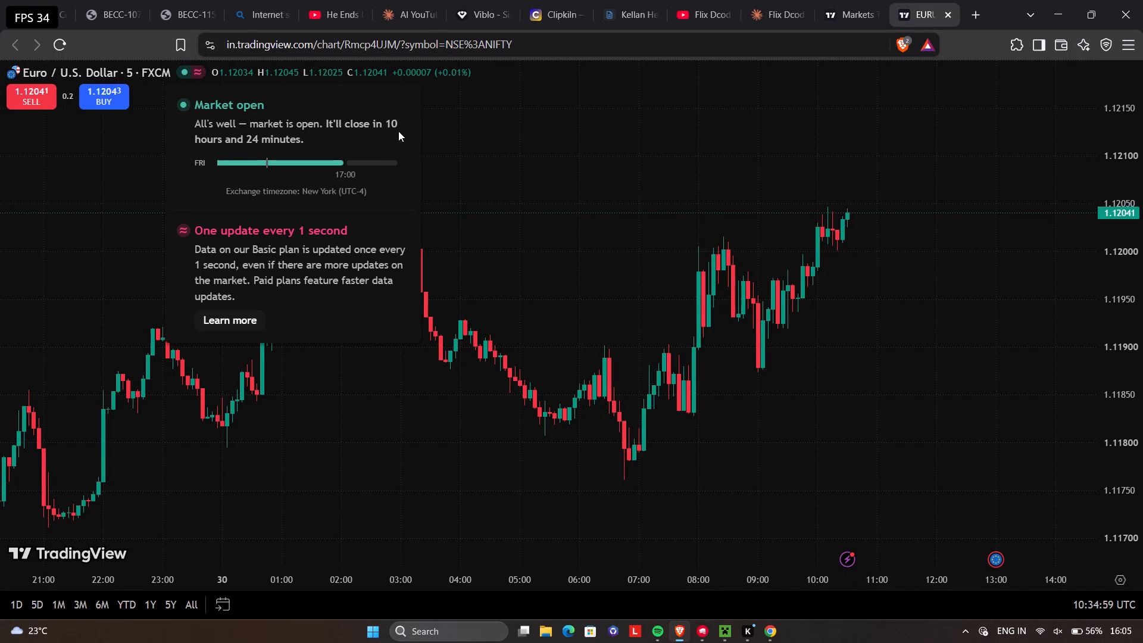
{"action": "left_click", "coordinate": [267, 163]}
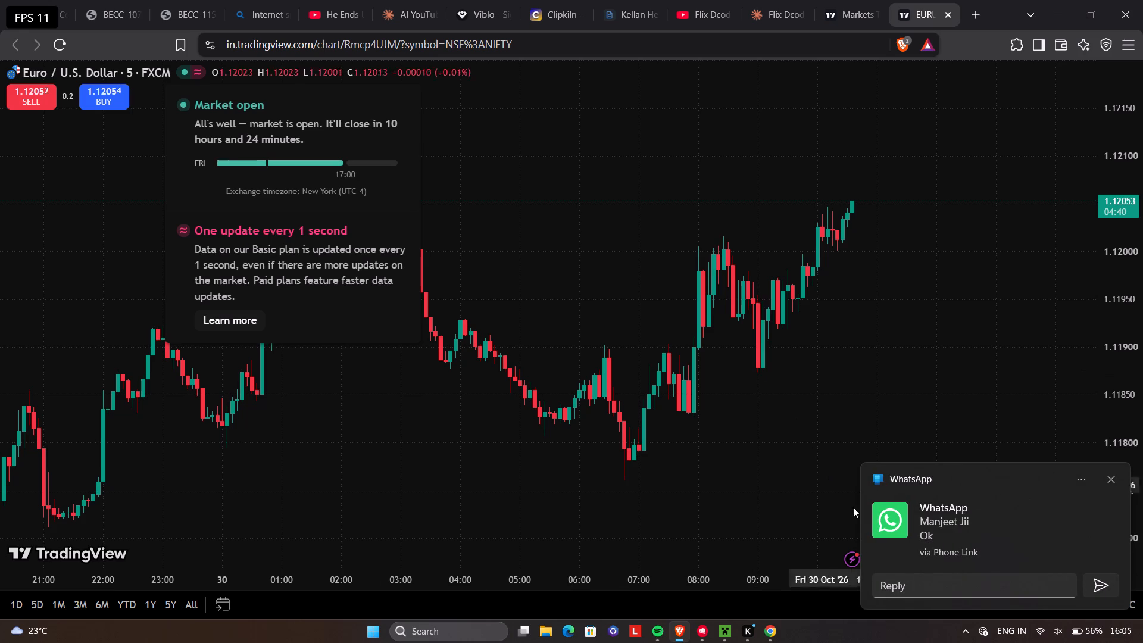
{"action": "left_click", "coordinate": [1113, 476]}
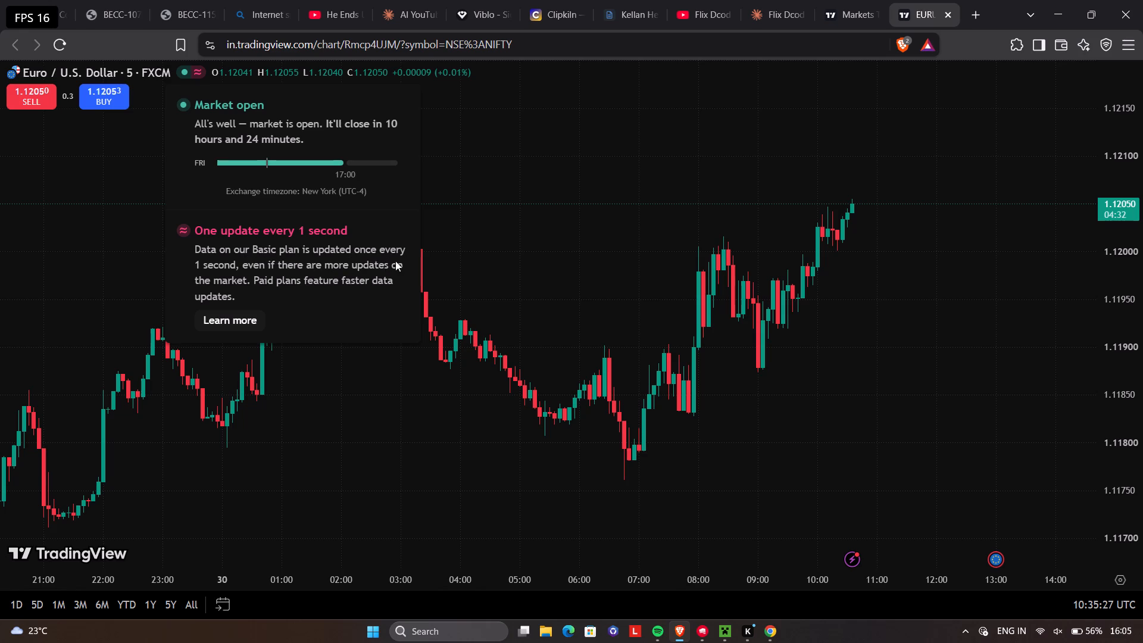
{"action": "left_click", "coordinate": [506, 230]}
{"action": "left_click_drag", "start_coordinate": [862, 285], "coordinate": [848, 285]}
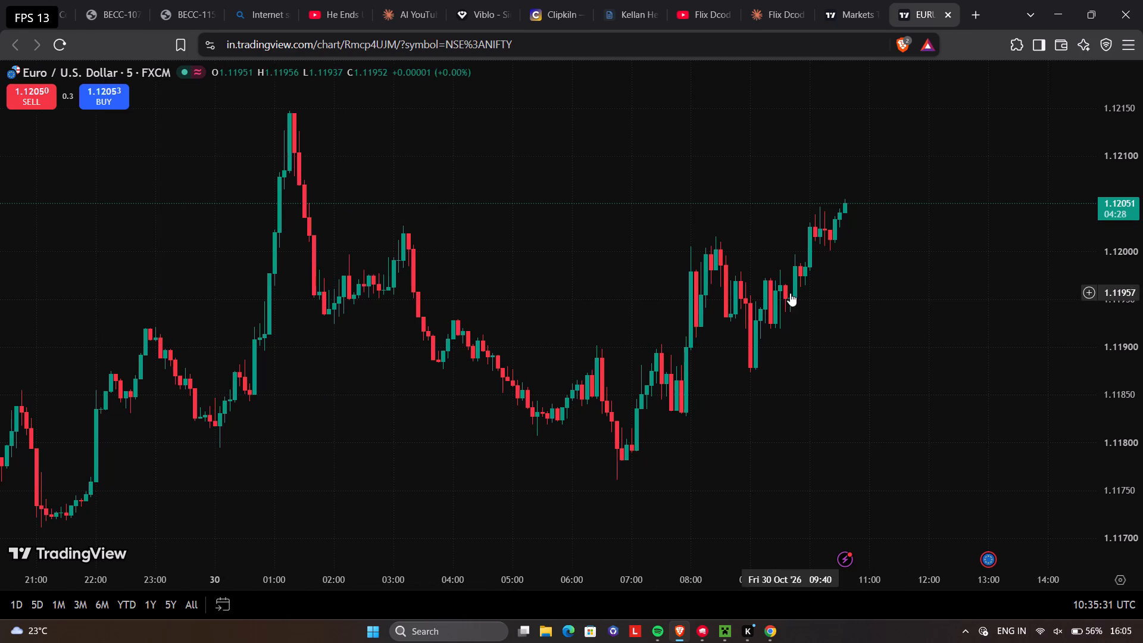
Leave the chart's fullscreen view.
{"action": "key", "text": "Escape"}
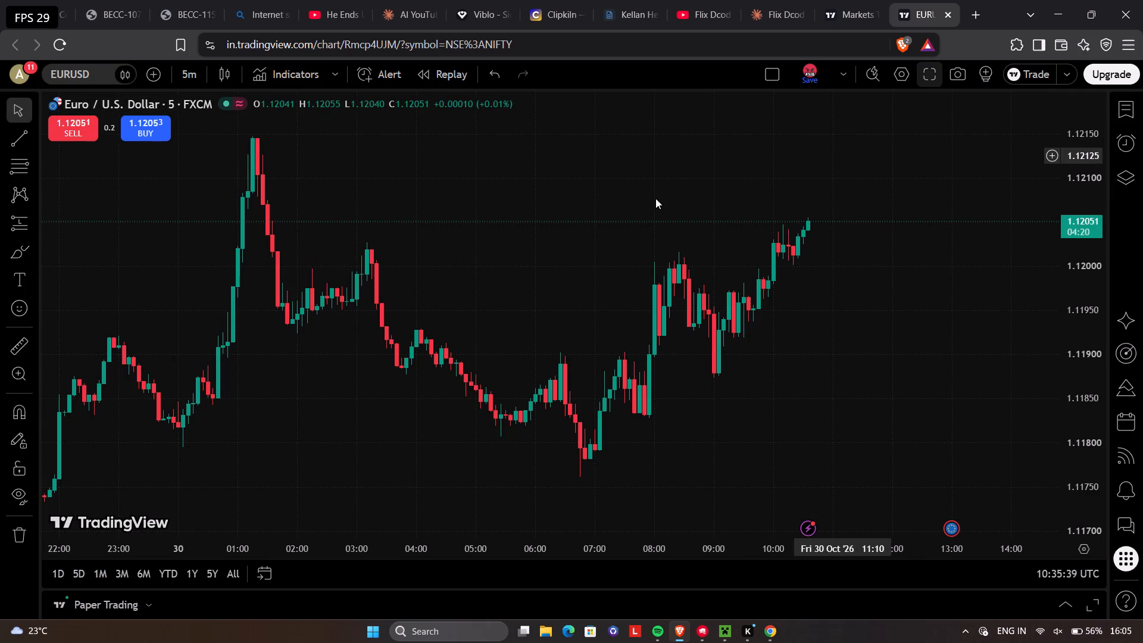
Look over the EURUSD 5-minute candles back to the morning of 29 October, ending on the latest candles.
{"action": "scroll", "coordinate": [30, 366], "scroll_direction": "up", "scroll_amount": 1}
{"action": "left_click_drag", "start_coordinate": [329, 278], "coordinate": [919, 401]}
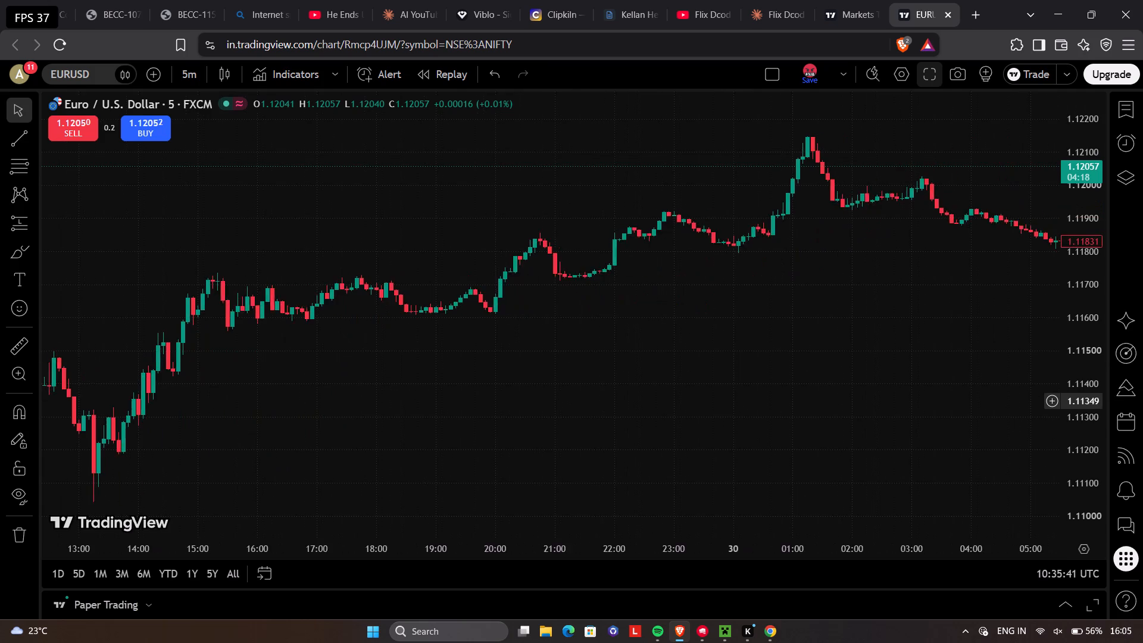
{"action": "left_click_drag", "start_coordinate": [919, 401], "coordinate": [1142, 328]}
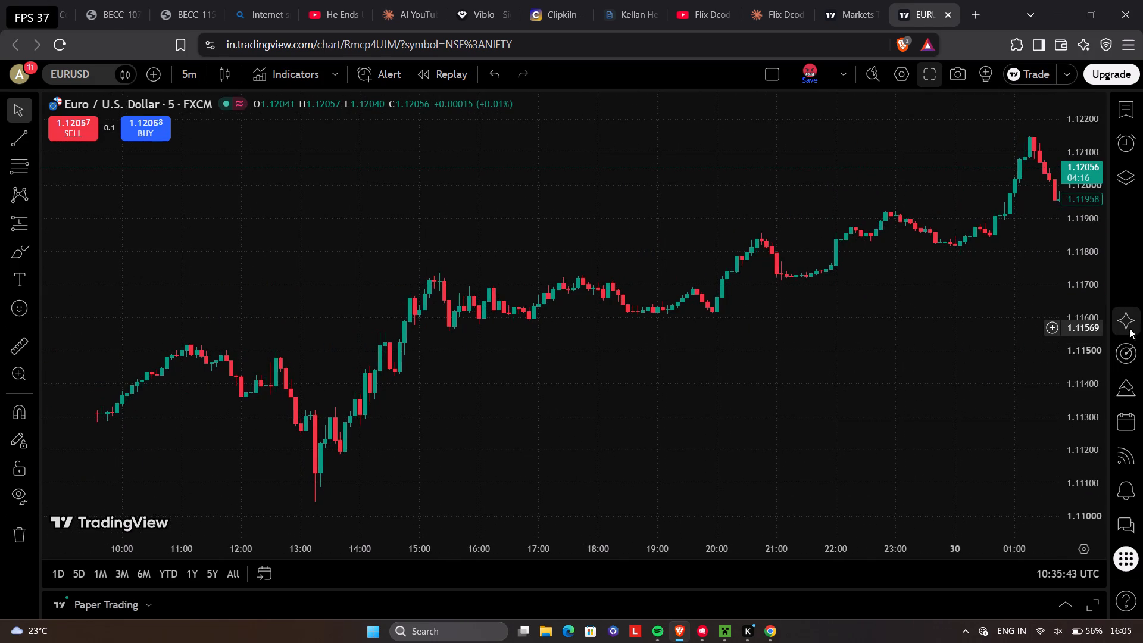
{"action": "left_click_drag", "start_coordinate": [503, 296], "coordinate": [1044, 342]}
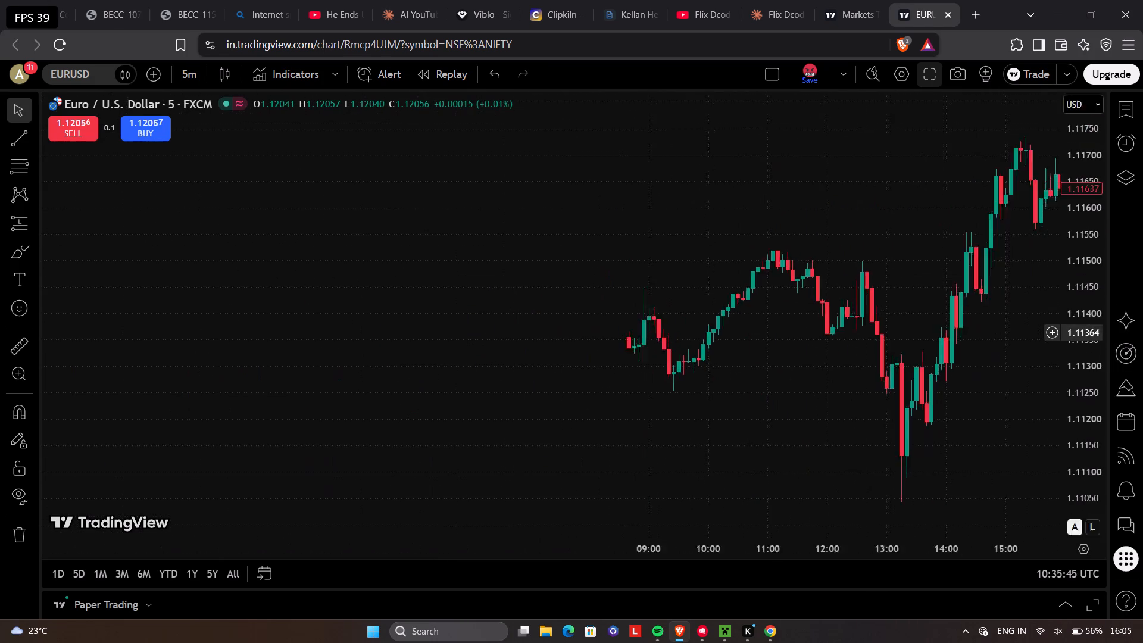
{"action": "left_click_drag", "start_coordinate": [1044, 342], "coordinate": [114, 384]}
{"action": "left_click_drag", "start_coordinate": [104, 384], "coordinate": [90, 384]}
{"action": "left_click_drag", "start_coordinate": [74, 384], "coordinate": [0, 383]}
{"action": "left_click_drag", "start_coordinate": [917, 231], "coordinate": [916, 231]}
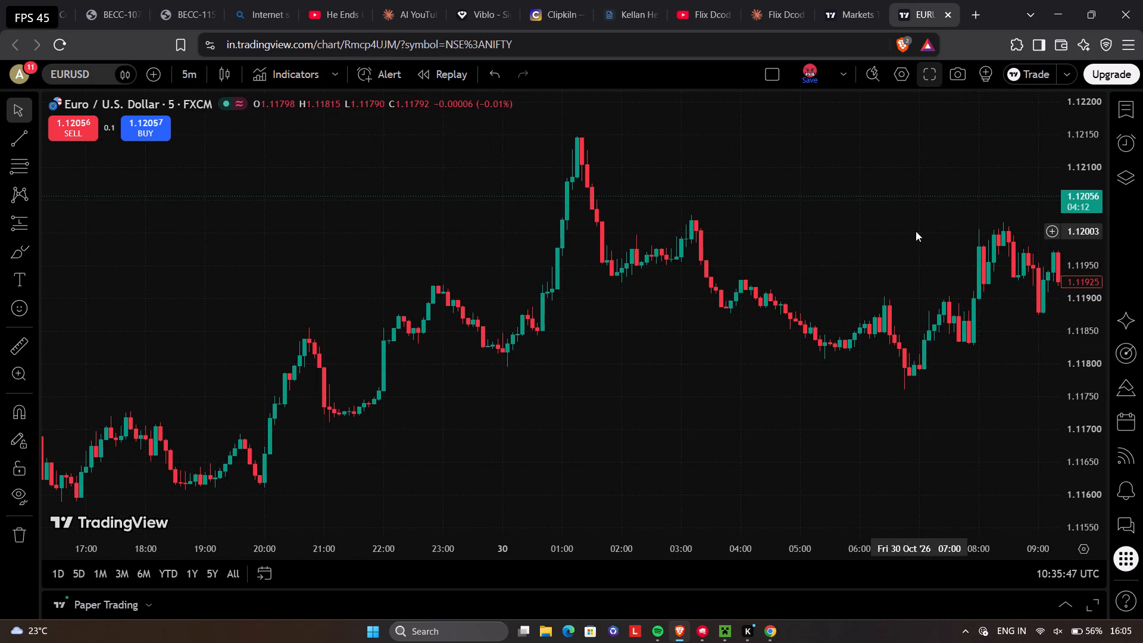
{"action": "left_click_drag", "start_coordinate": [916, 231], "coordinate": [704, 233]}
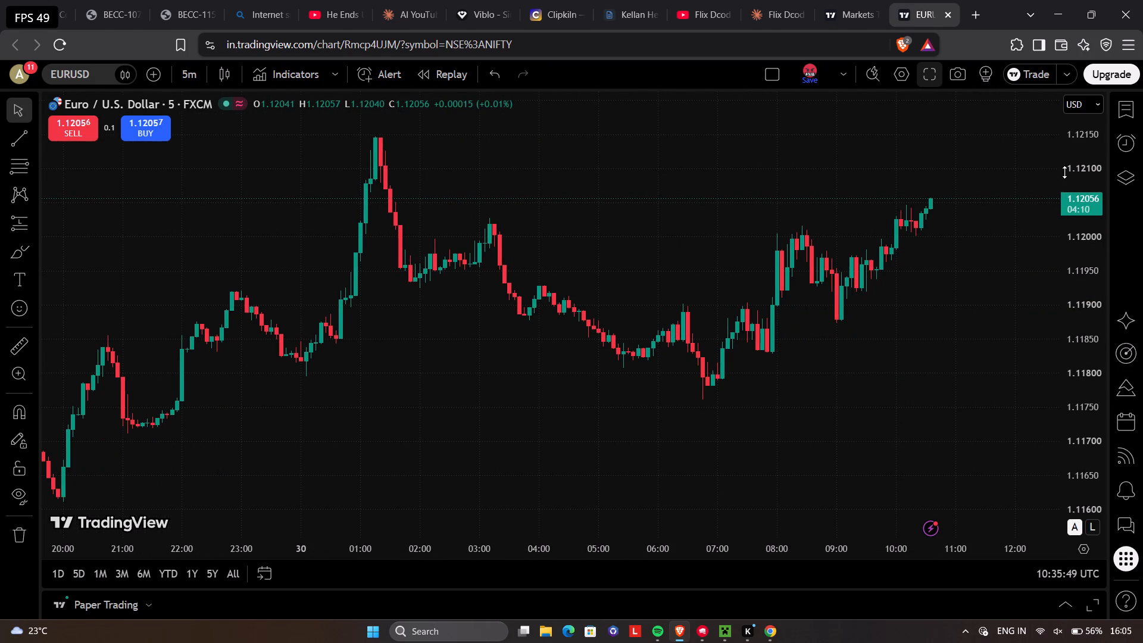
{"action": "left_click_drag", "start_coordinate": [1070, 162], "coordinate": [1057, 233]}
{"action": "scroll", "coordinate": [842, 241], "scroll_direction": "up", "scroll_amount": 6}
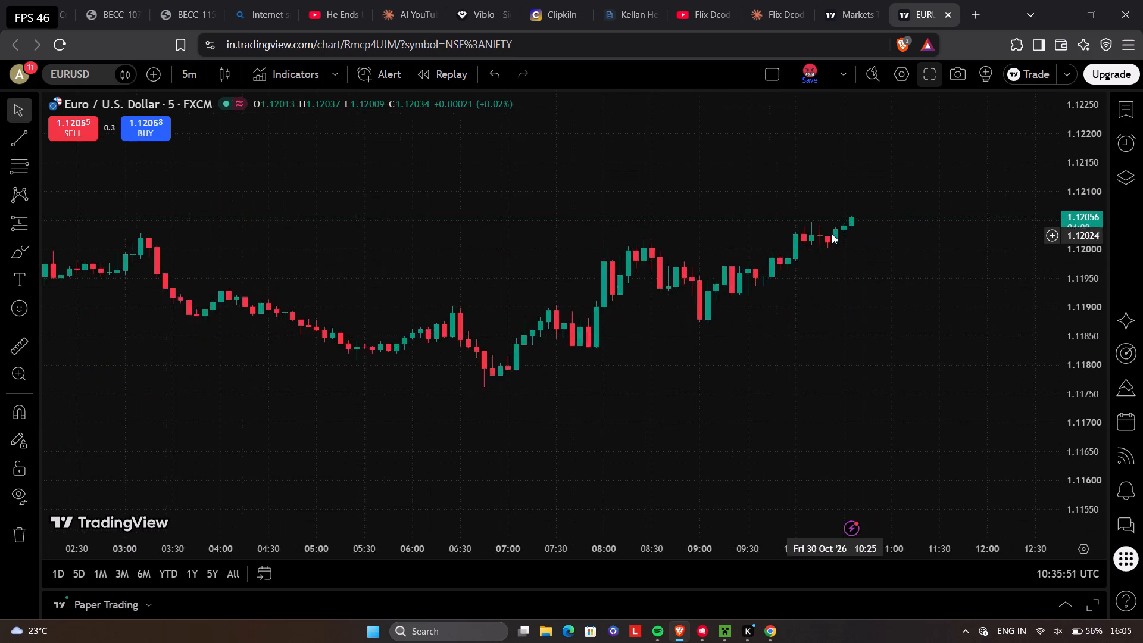
Examine EURUSD's older 5-minute price history back to mid-October, inspecting the candles at the 16 October peak.
{"action": "scroll", "coordinate": [822, 227], "scroll_direction": "down", "scroll_amount": 5}
{"action": "scroll", "coordinate": [841, 244], "scroll_direction": "down", "scroll_amount": 20}
{"action": "scroll", "coordinate": [841, 244], "scroll_direction": "down", "scroll_amount": 4}
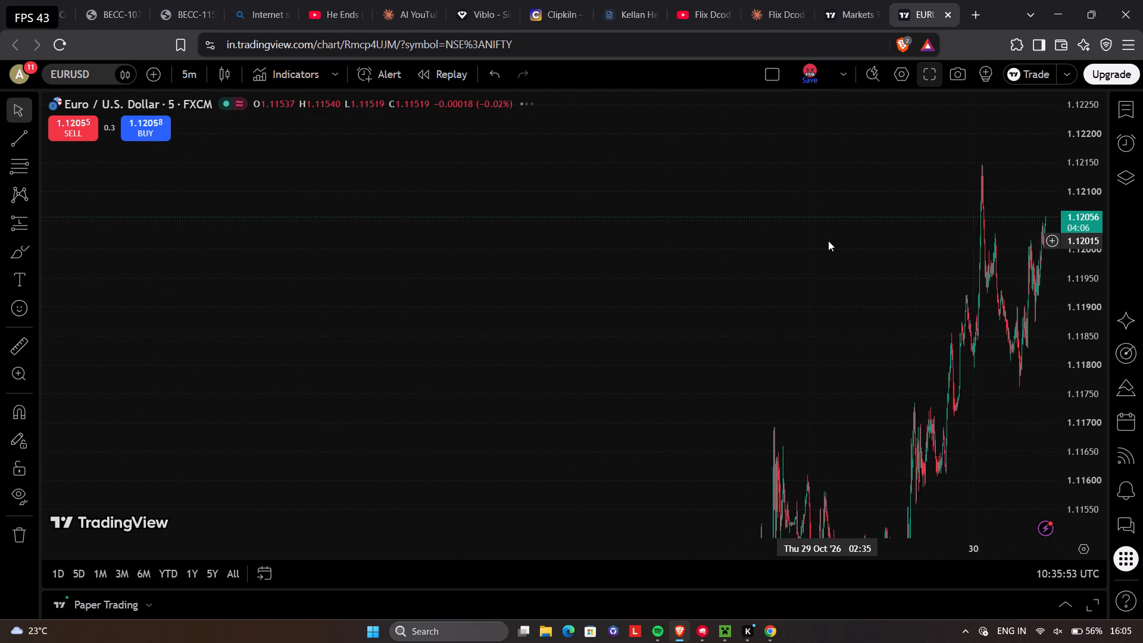
{"action": "scroll", "coordinate": [828, 241], "scroll_direction": "down", "scroll_amount": 12}
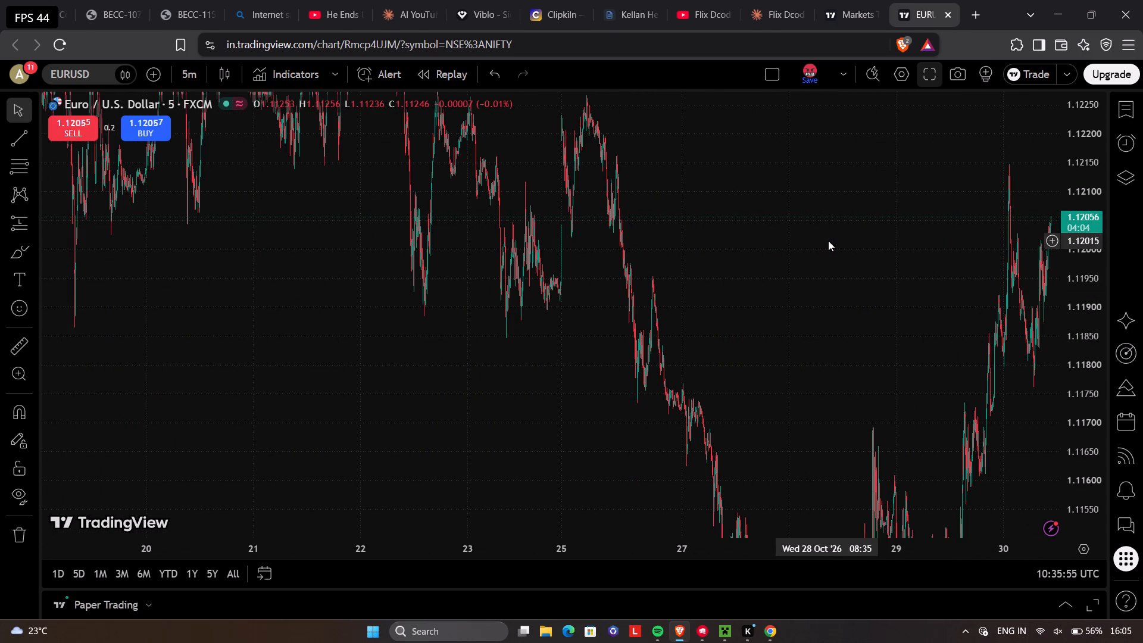
{"action": "left_click_drag", "start_coordinate": [760, 188], "coordinate": [889, 389]}
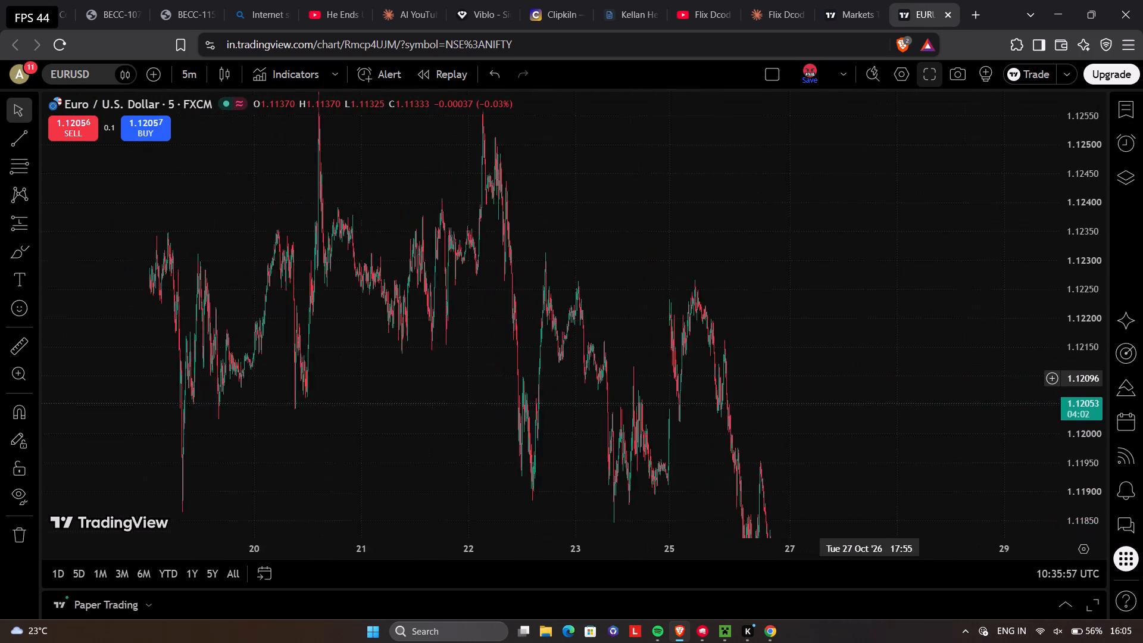
{"action": "left_click_drag", "start_coordinate": [889, 389], "coordinate": [939, 517]}
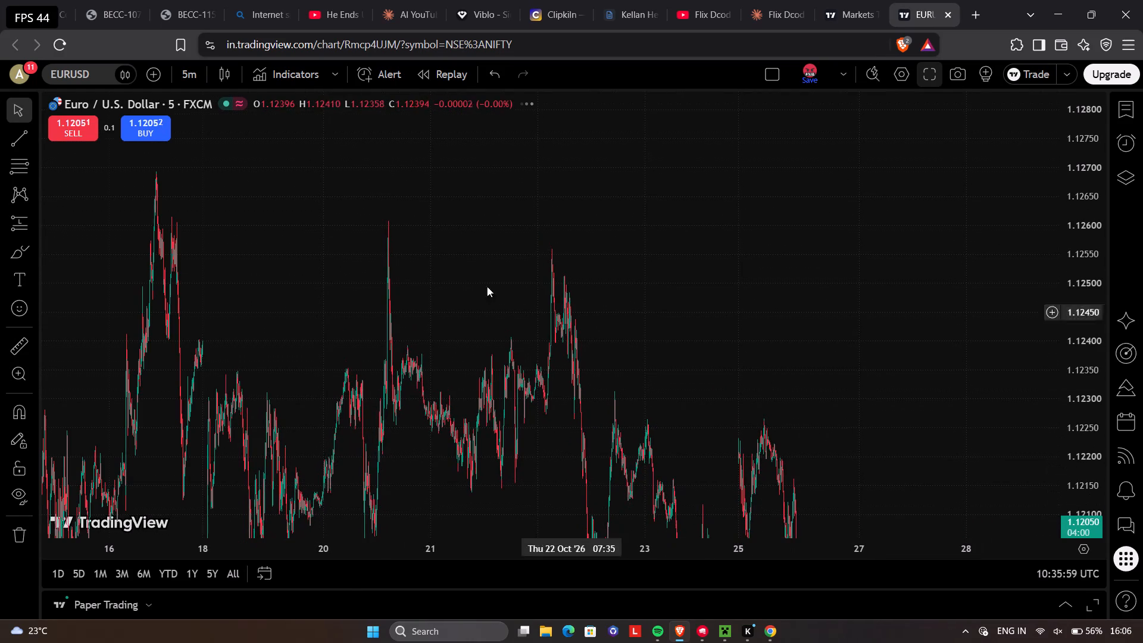
{"action": "left_click_drag", "start_coordinate": [403, 217], "coordinate": [599, 364]}
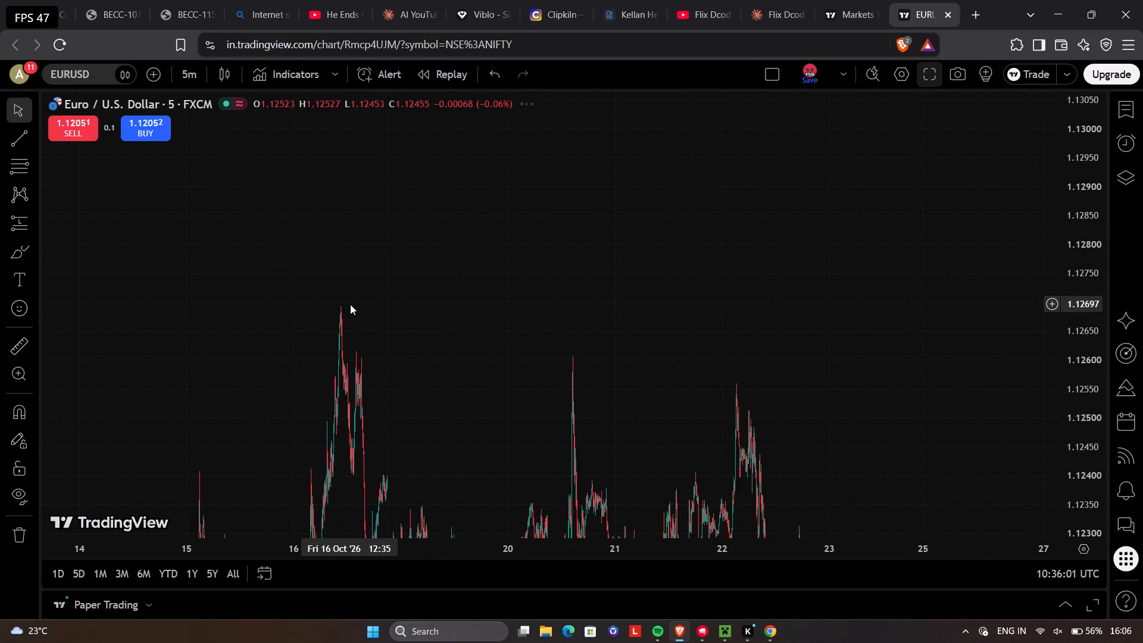
{"action": "left_click", "coordinate": [345, 302]}
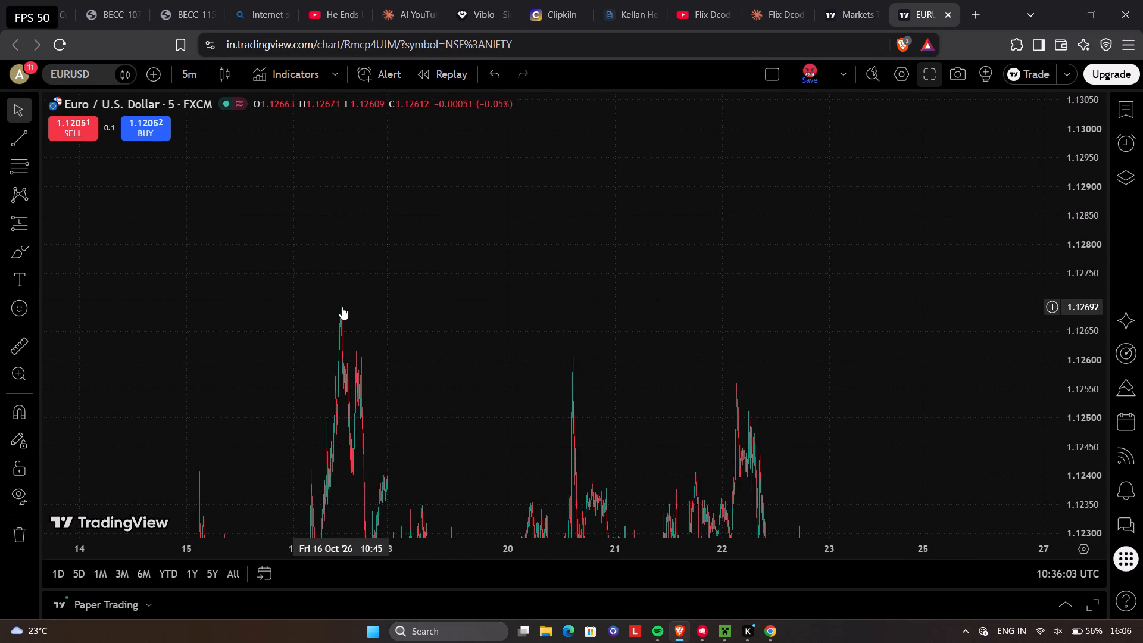
{"action": "left_click", "coordinate": [342, 307]}
{"action": "left_click_drag", "start_coordinate": [344, 305], "coordinate": [462, 311]}
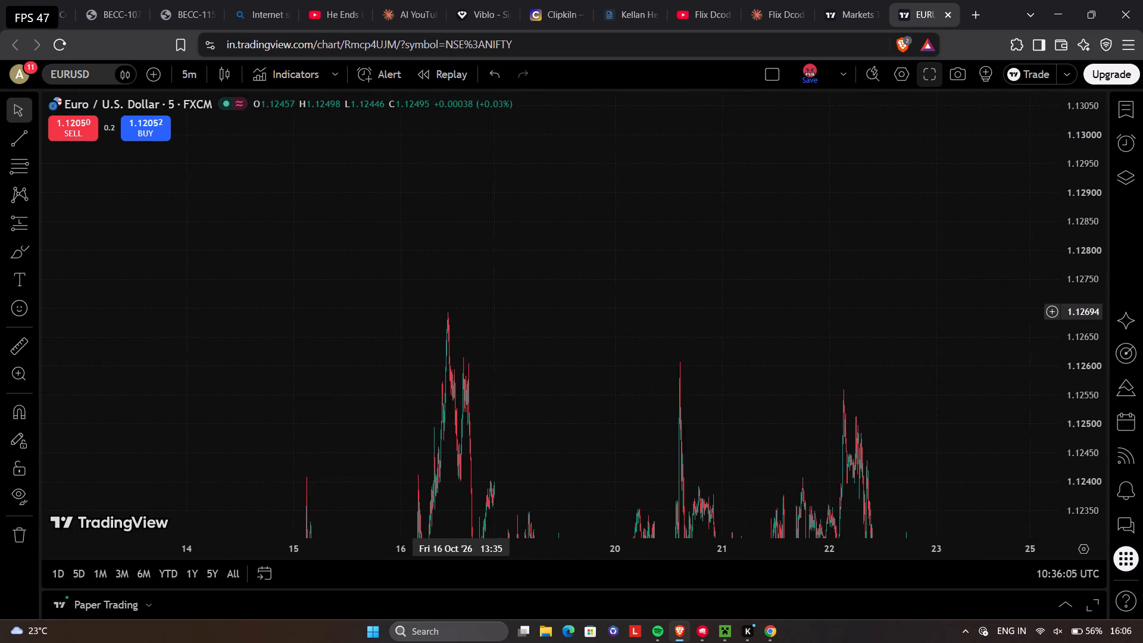
{"action": "left_click_drag", "start_coordinate": [462, 311], "coordinate": [468, 314]}
{"action": "left_click", "coordinate": [453, 315]}
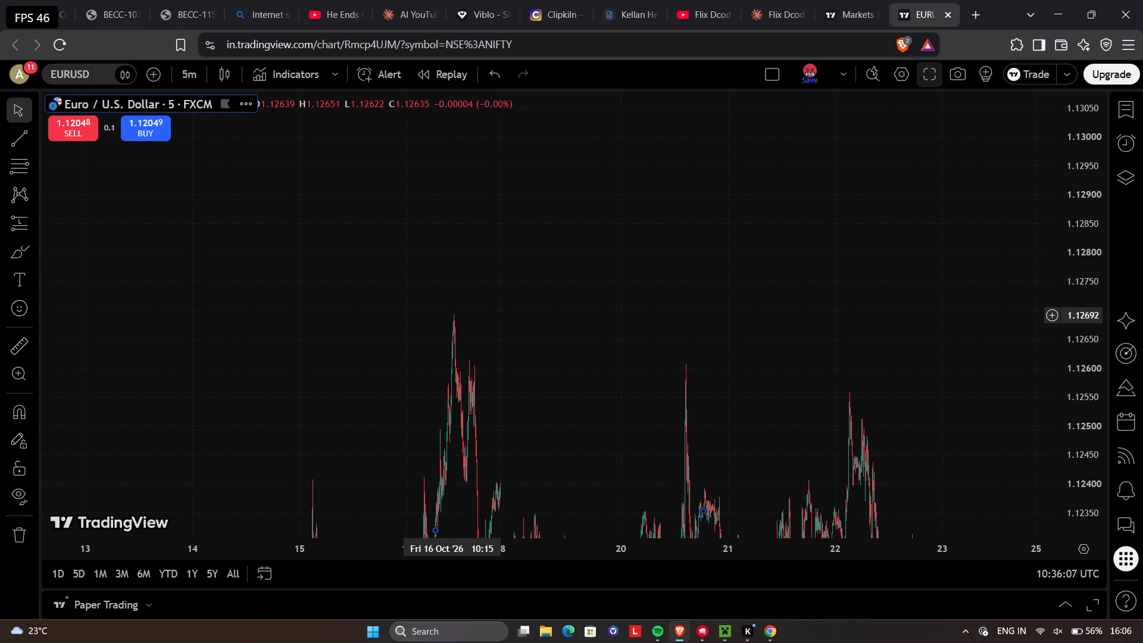
{"action": "left_click", "coordinate": [453, 315]}
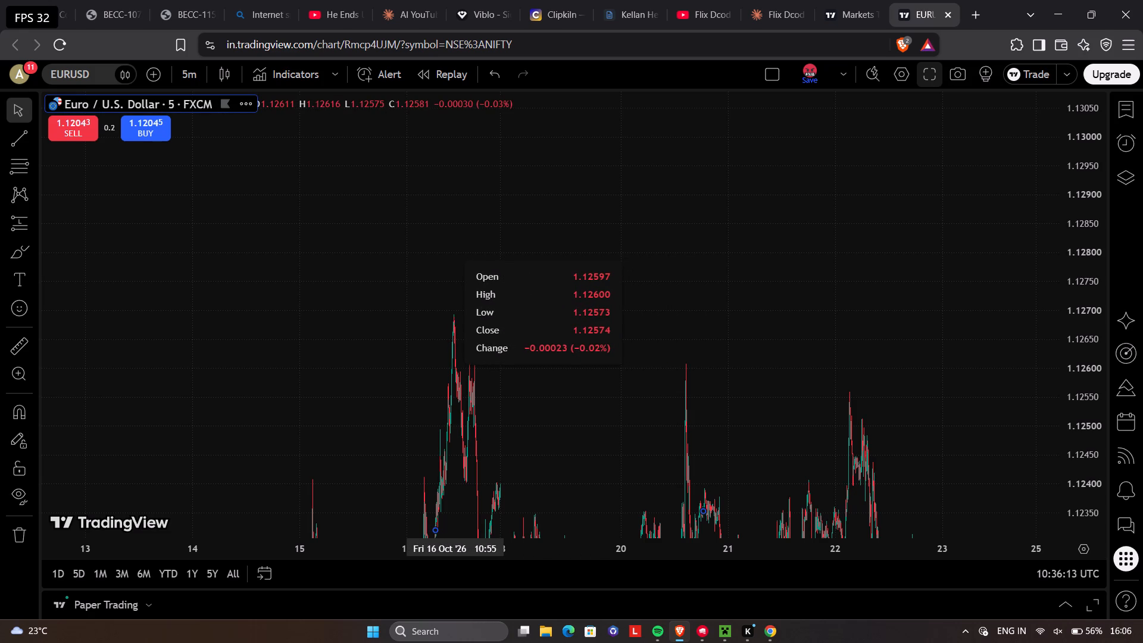
Examine EURUSD's swings from 25 October onward, including the lows of 28 and 29 October and the latest candles.
{"action": "left_click_drag", "start_coordinate": [913, 345], "coordinate": [62, 255]}
{"action": "left_click_drag", "start_coordinate": [377, 320], "coordinate": [620, 58]}
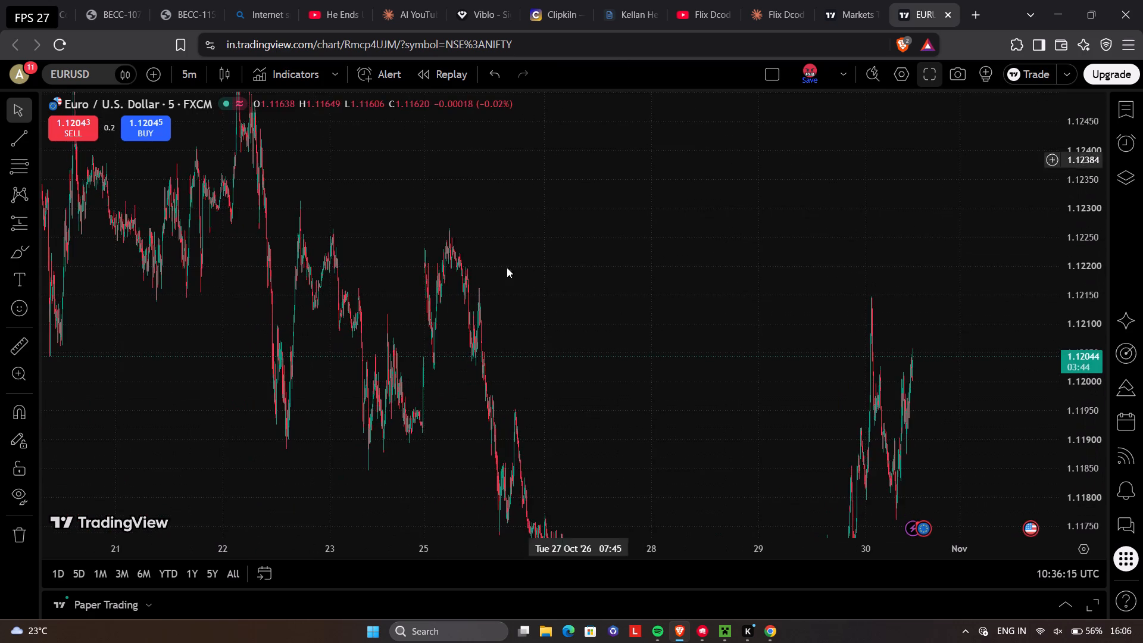
{"action": "left_click_drag", "start_coordinate": [726, 550], "coordinate": [545, 347]}
{"action": "left_click_drag", "start_coordinate": [862, 373], "coordinate": [954, 85]}
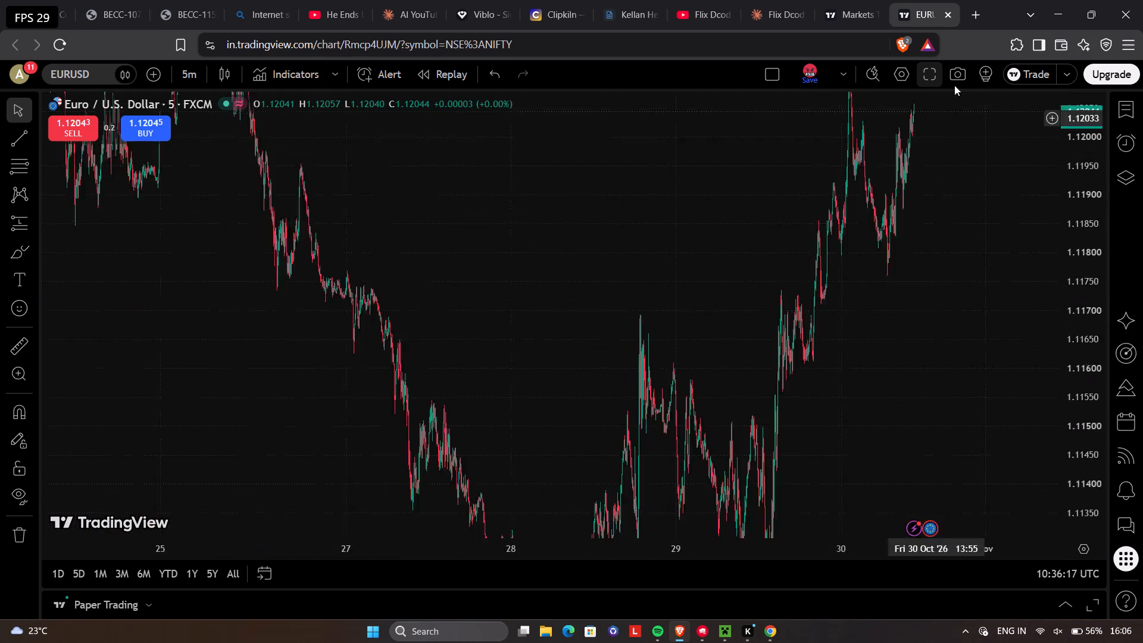
{"action": "left_click_drag", "start_coordinate": [954, 85], "coordinate": [323, 338]}
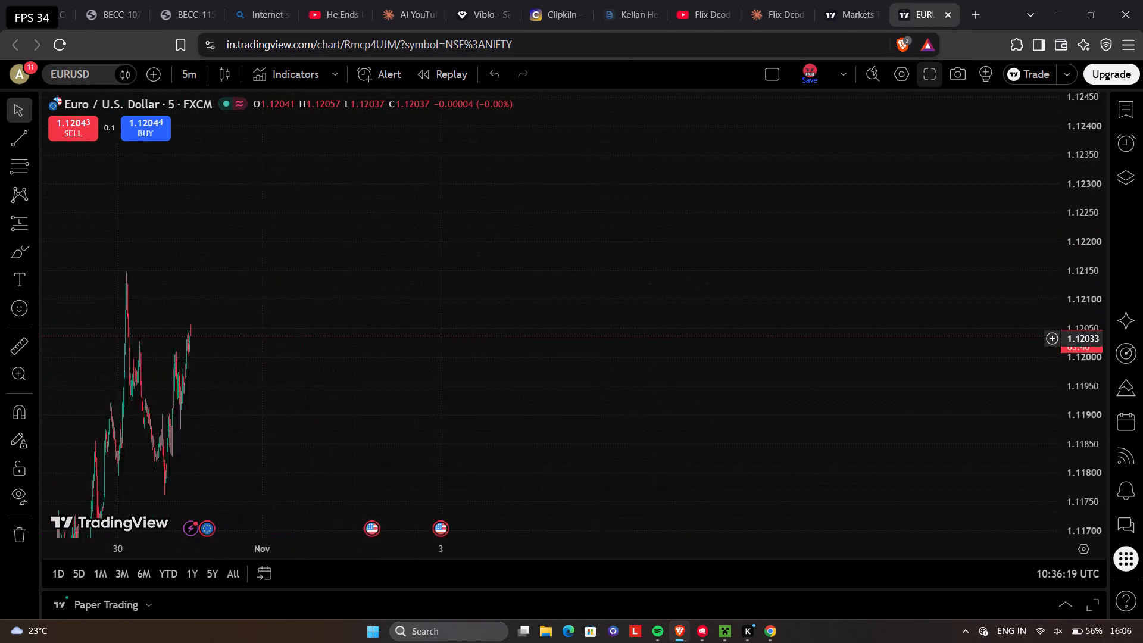
{"action": "left_click_drag", "start_coordinate": [323, 338], "coordinate": [900, 0]}
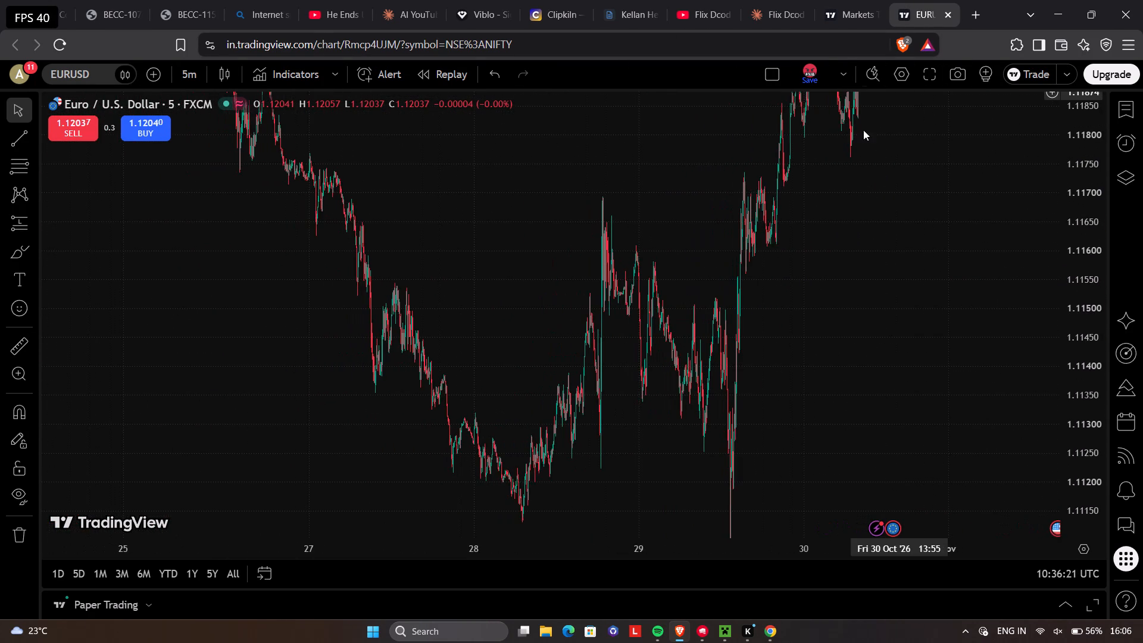
{"action": "left_click_drag", "start_coordinate": [687, 480], "coordinate": [351, 451]}
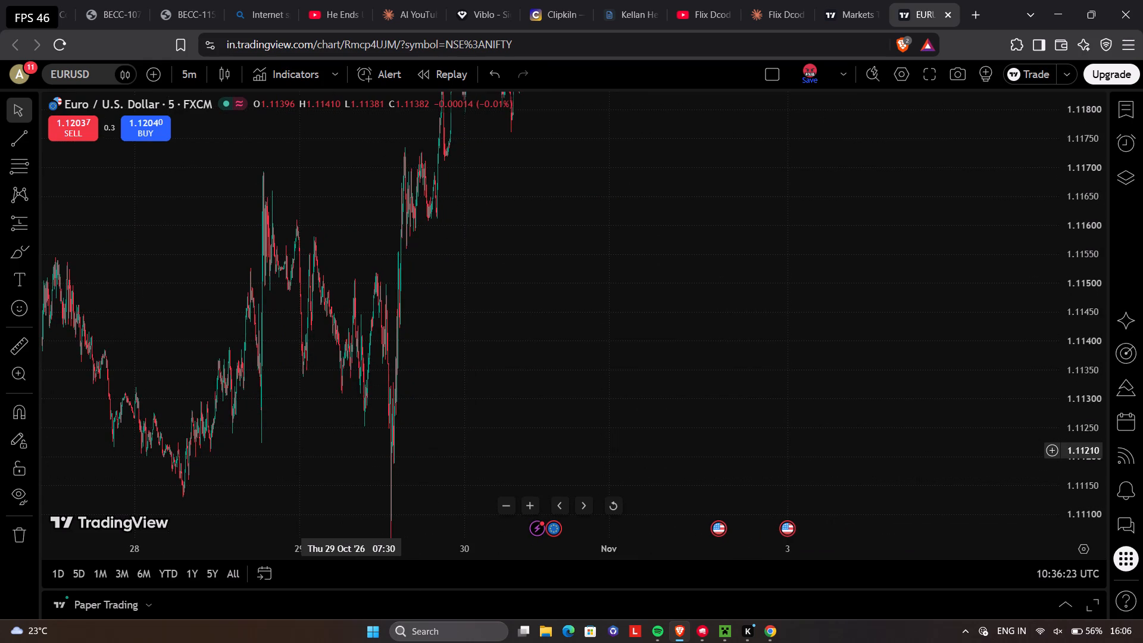
{"action": "left_click_drag", "start_coordinate": [351, 451], "coordinate": [274, 484]}
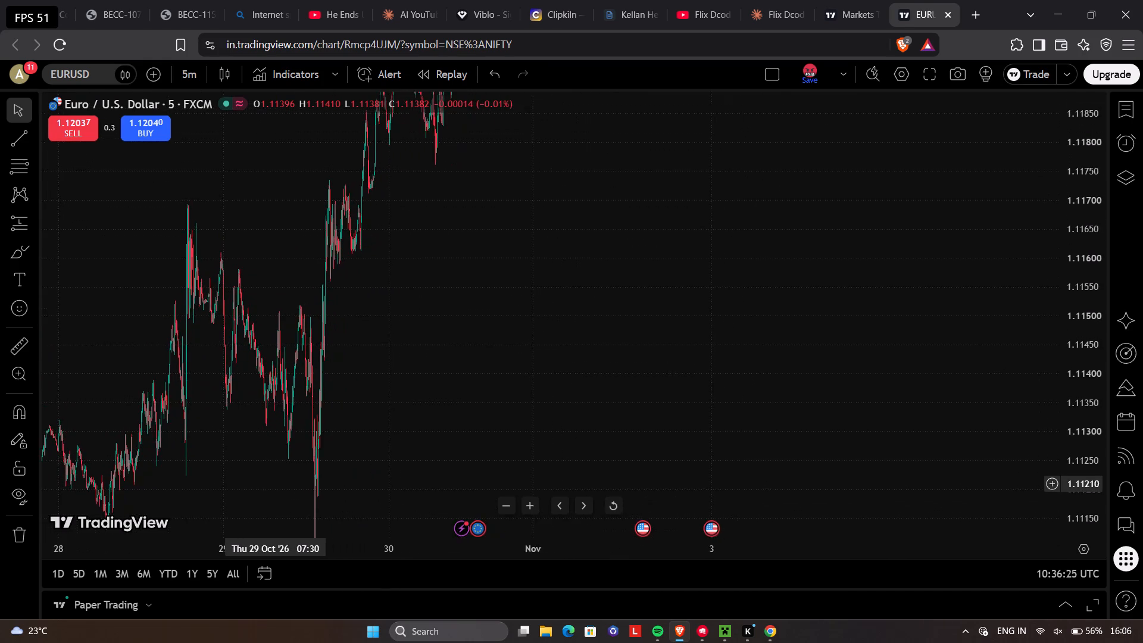
{"action": "left_click_drag", "start_coordinate": [274, 484], "coordinate": [61, 561]}
{"action": "left_click_drag", "start_coordinate": [447, 257], "coordinate": [561, 451]}
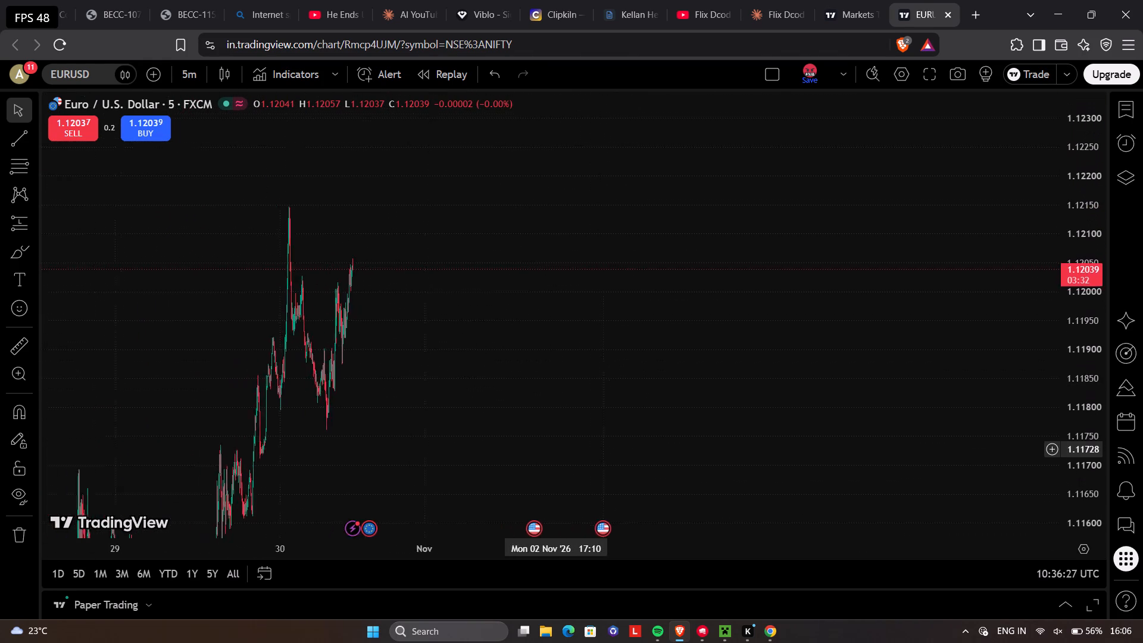
{"action": "left_click_drag", "start_coordinate": [561, 451], "coordinate": [852, 307]}
Examine the EURUSD rise from the 29 October low to the 30 October peak more closely.
{"action": "scroll", "coordinate": [777, 282], "scroll_direction": "up", "scroll_amount": 5}
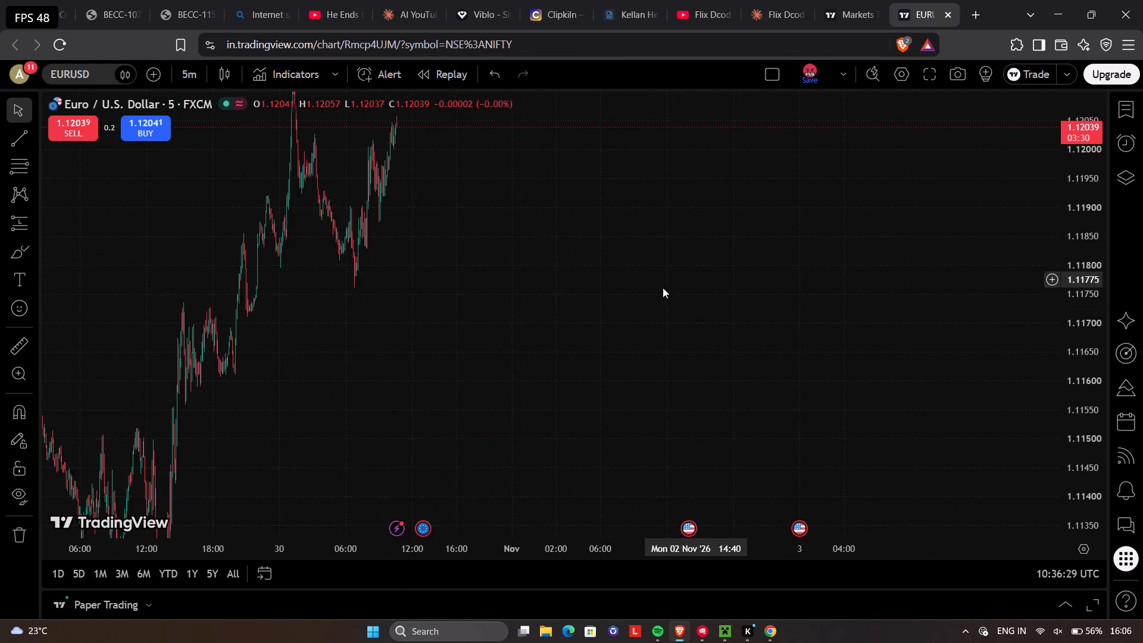
{"action": "left_click_drag", "start_coordinate": [462, 318], "coordinate": [599, 317]}
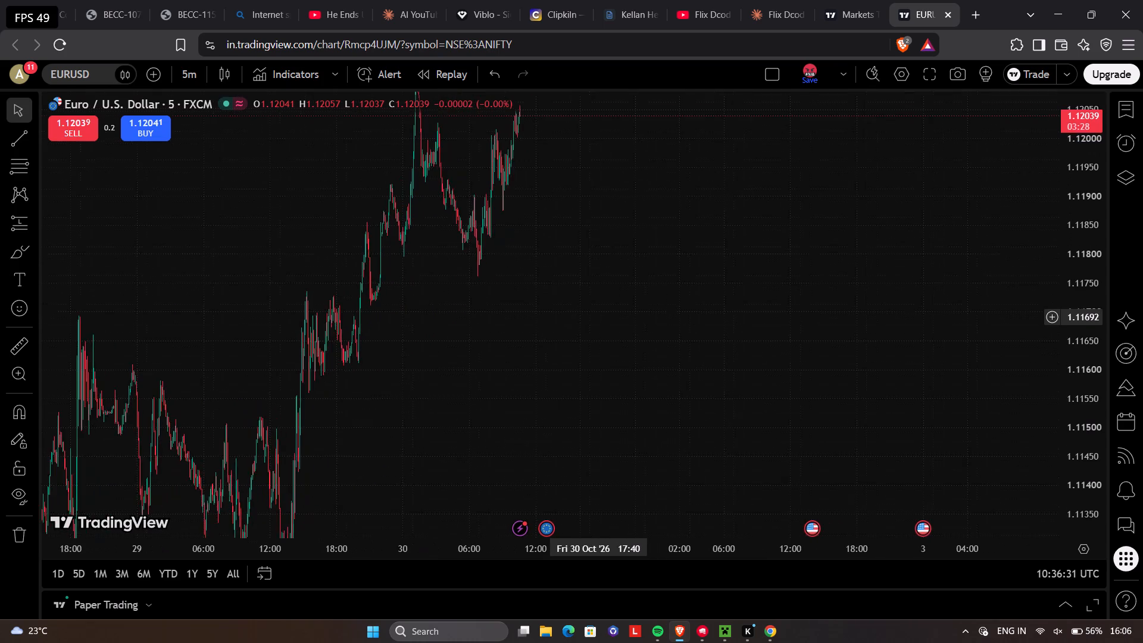
{"action": "left_click_drag", "start_coordinate": [599, 317], "coordinate": [695, 131]}
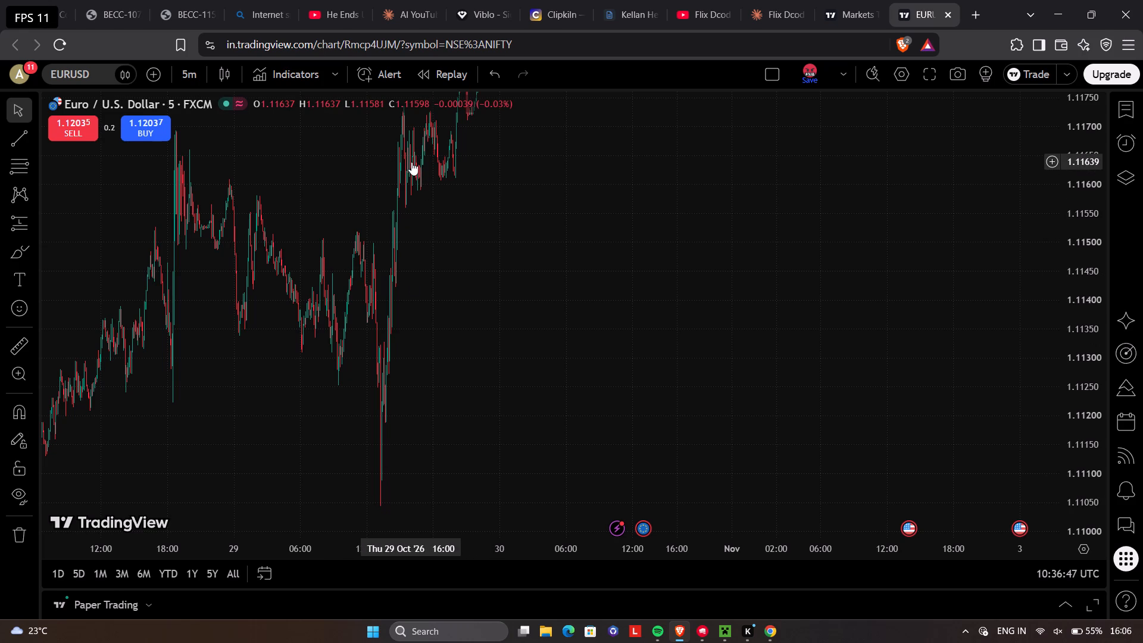
{"action": "left_click_drag", "start_coordinate": [473, 224], "coordinate": [478, 232]}
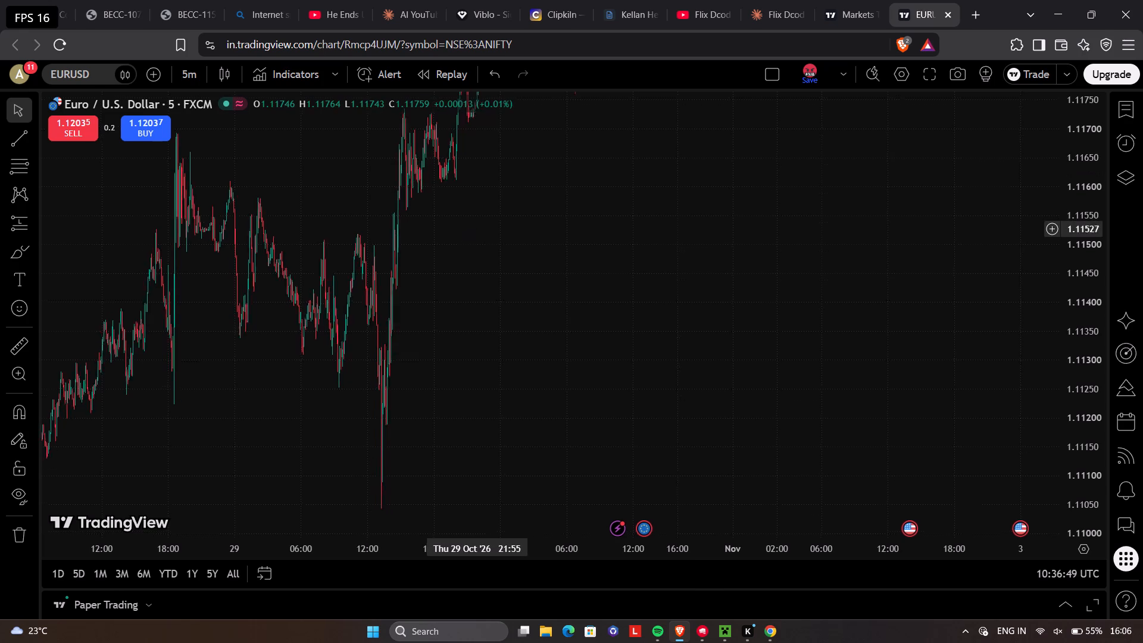
{"action": "left_click_drag", "start_coordinate": [478, 232], "coordinate": [461, 325]}
{"action": "left_click_drag", "start_coordinate": [477, 201], "coordinate": [455, 338]}
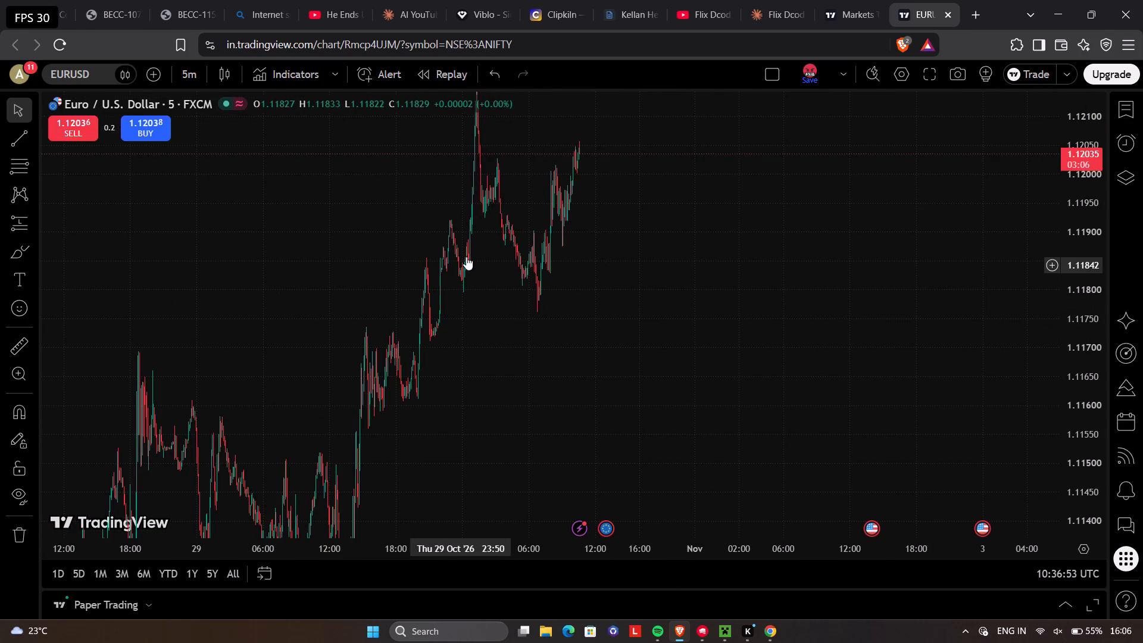
{"action": "left_click_drag", "start_coordinate": [472, 246], "coordinate": [464, 364]}
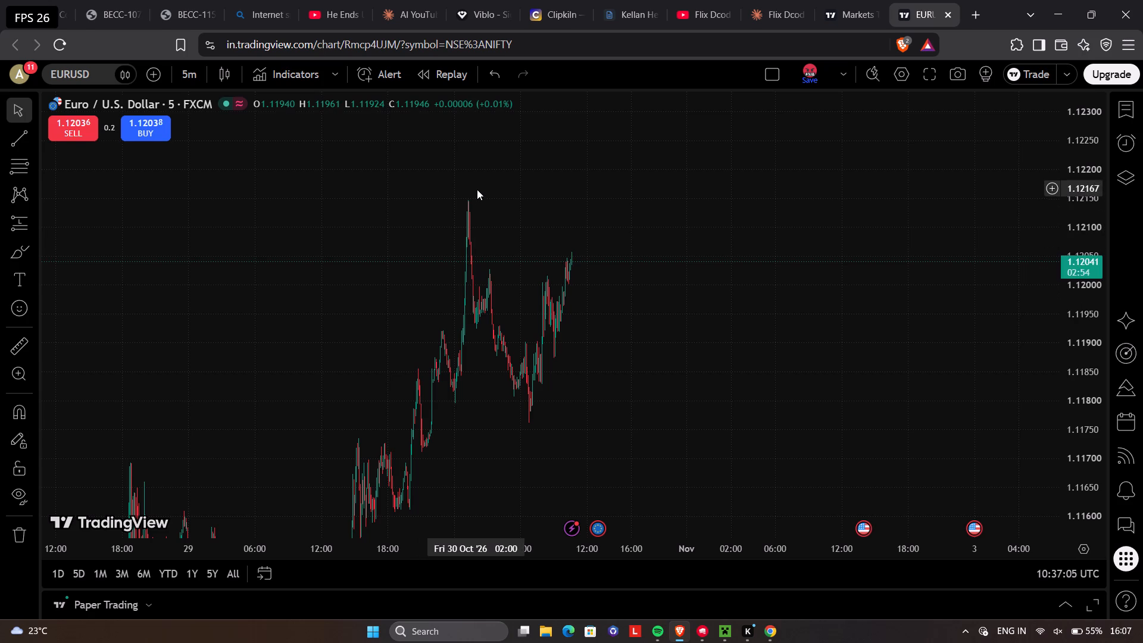
Place a long position on the EURUSD chart at the 30 October 00:05 low, with entry at 1.11799.
{"action": "left_click", "coordinate": [452, 405]}
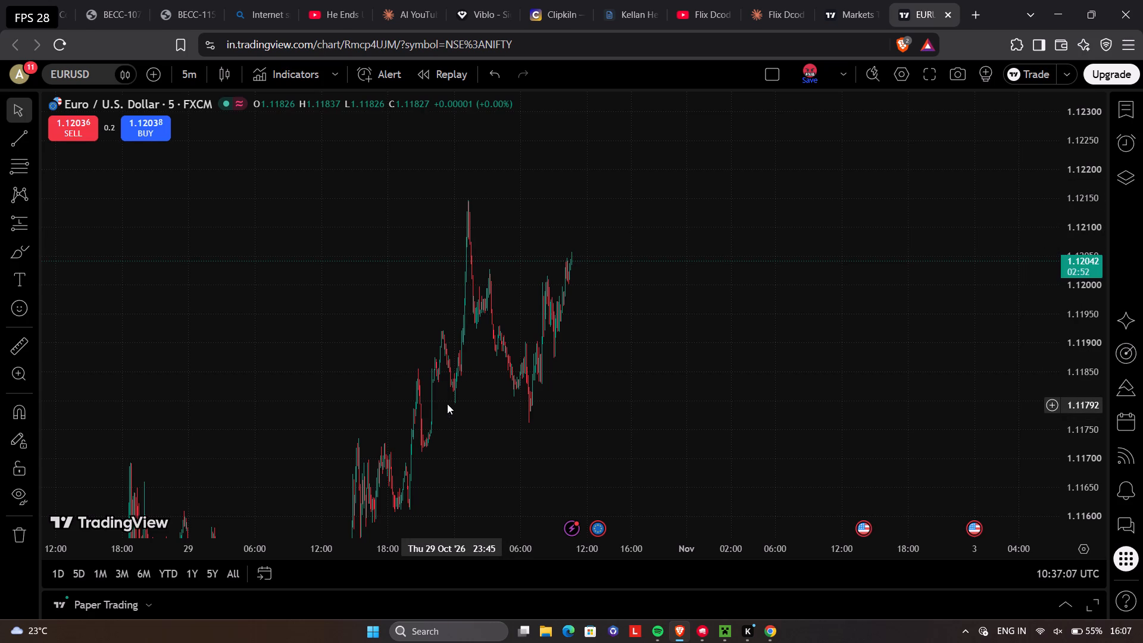
{"action": "left_click", "coordinate": [12, 224]}
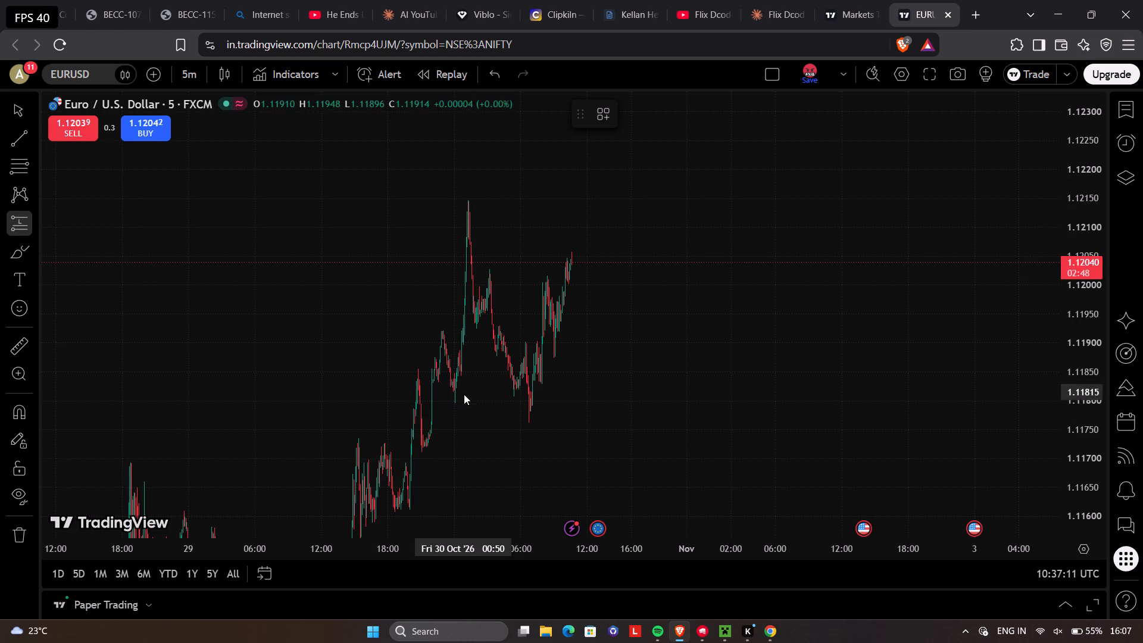
{"action": "left_click_drag", "start_coordinate": [455, 401], "coordinate": [470, 289]}
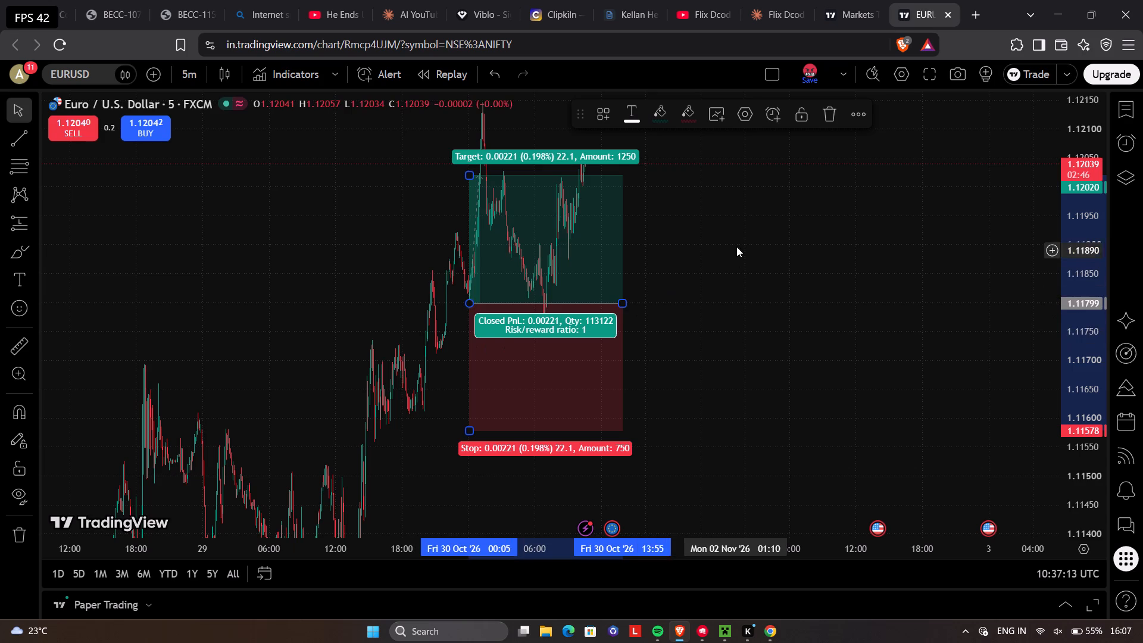
Raise the long position's target to 1.12150, at the 30 October peak.
{"action": "left_click_drag", "start_coordinate": [736, 246], "coordinate": [739, 331]}
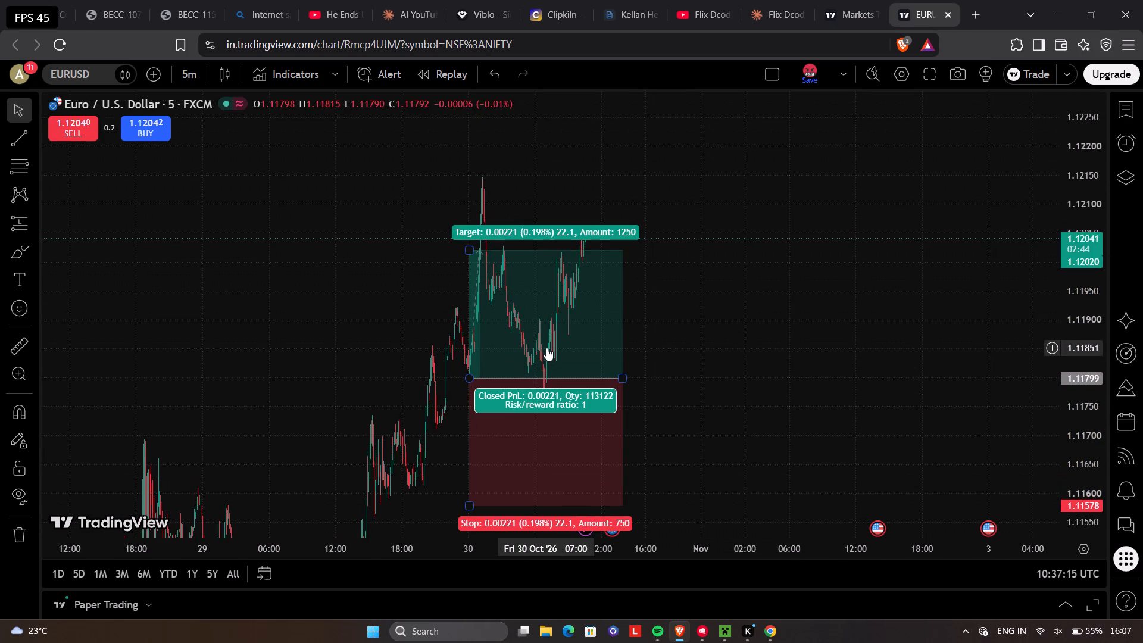
{"action": "left_click_drag", "start_coordinate": [466, 251], "coordinate": [487, 185]}
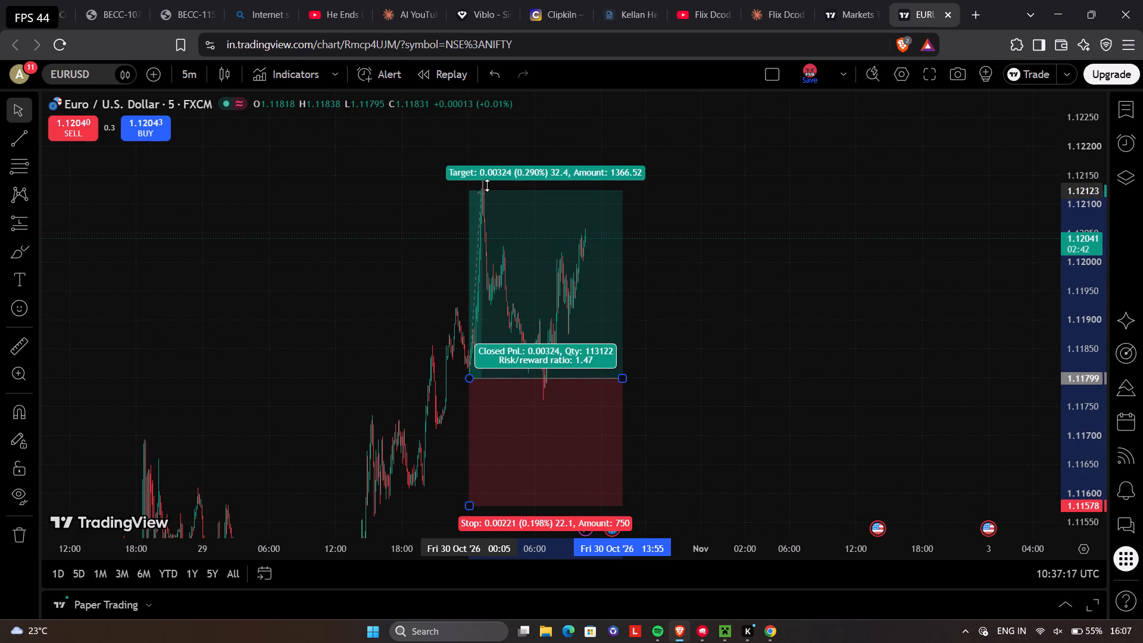
{"action": "left_click_drag", "start_coordinate": [487, 185], "coordinate": [486, 175]}
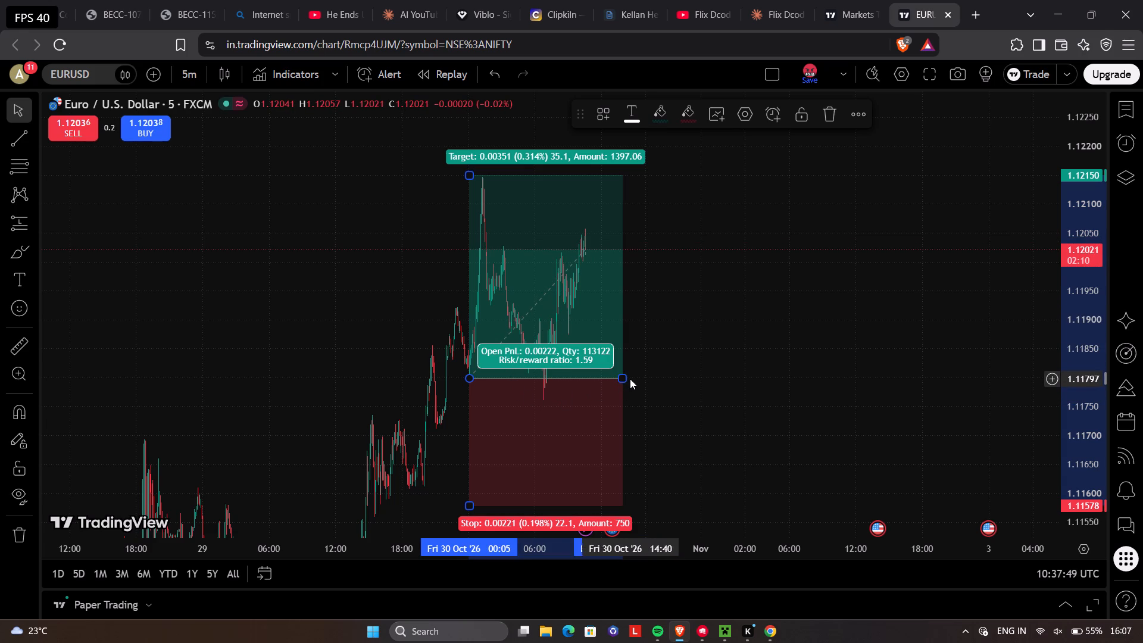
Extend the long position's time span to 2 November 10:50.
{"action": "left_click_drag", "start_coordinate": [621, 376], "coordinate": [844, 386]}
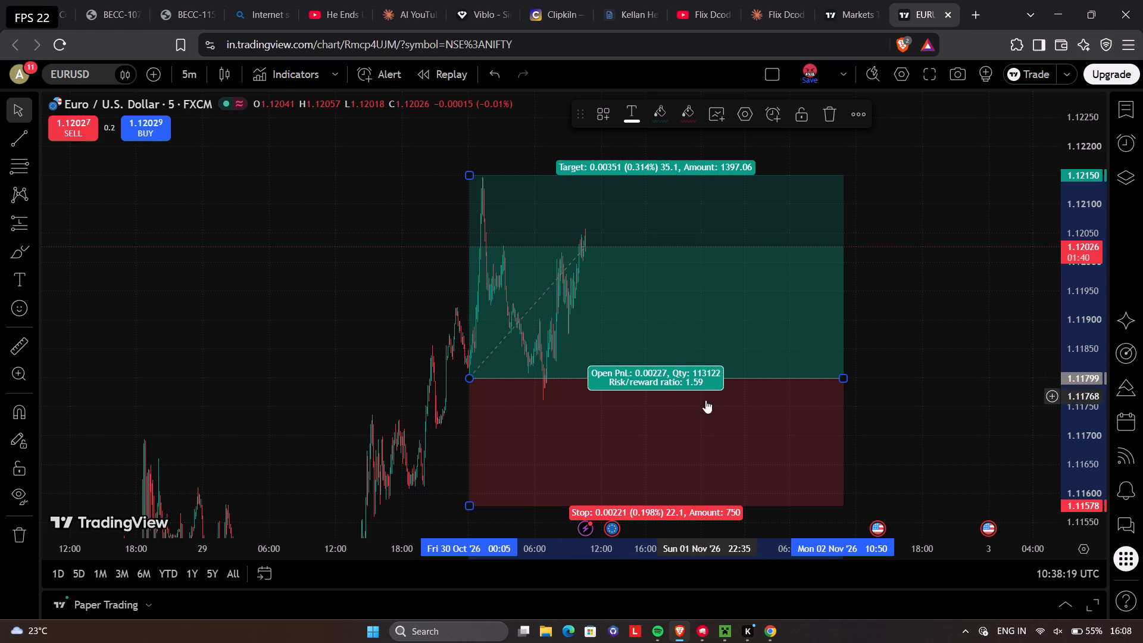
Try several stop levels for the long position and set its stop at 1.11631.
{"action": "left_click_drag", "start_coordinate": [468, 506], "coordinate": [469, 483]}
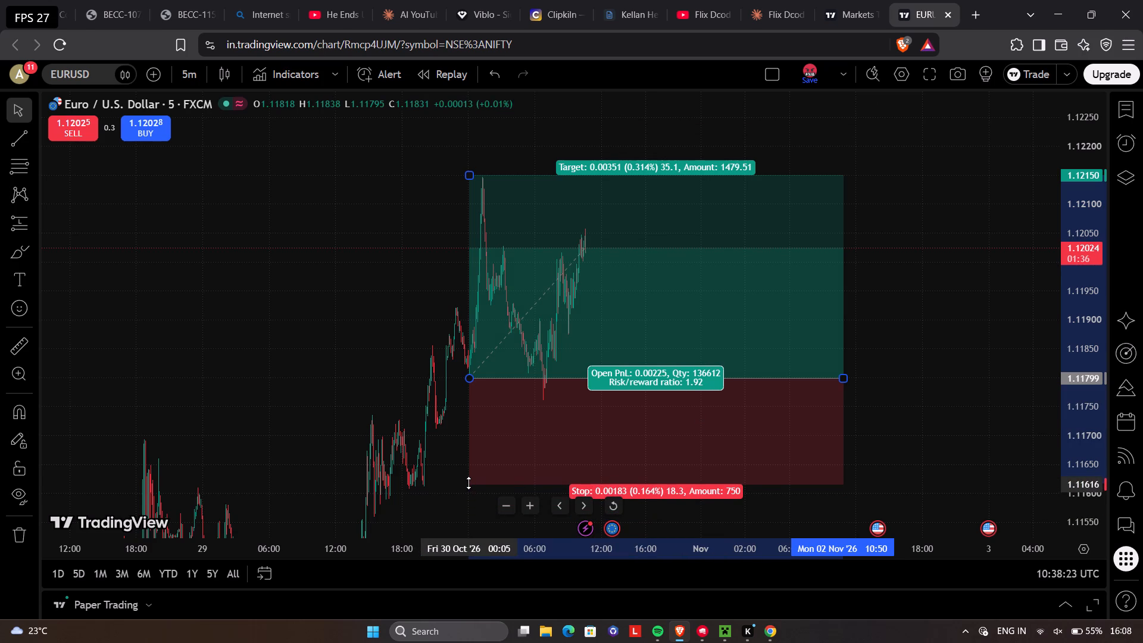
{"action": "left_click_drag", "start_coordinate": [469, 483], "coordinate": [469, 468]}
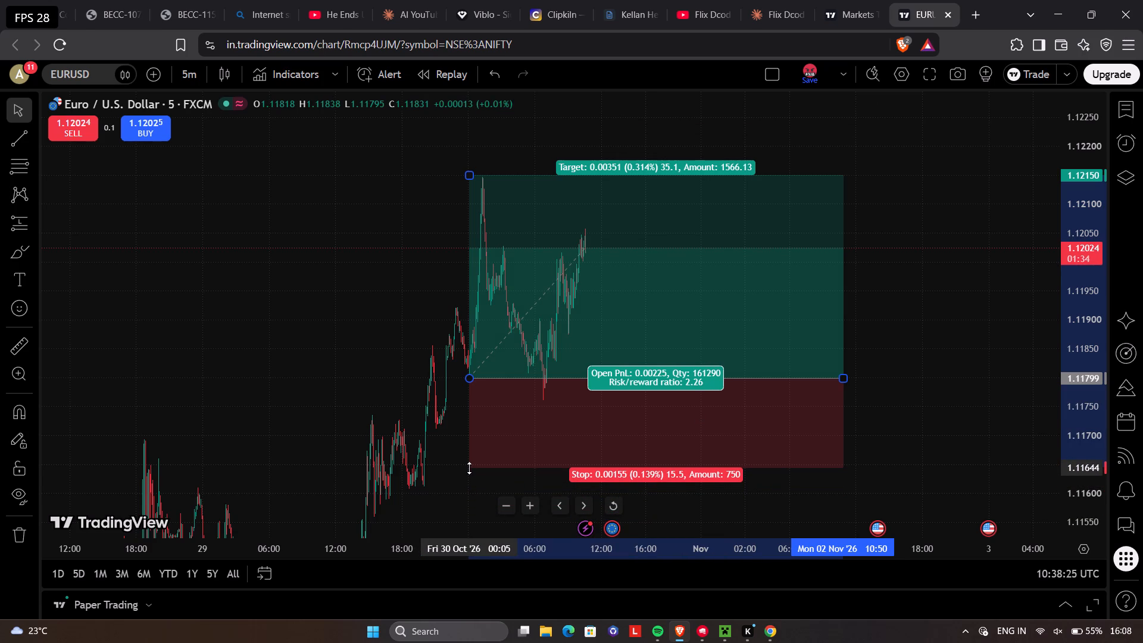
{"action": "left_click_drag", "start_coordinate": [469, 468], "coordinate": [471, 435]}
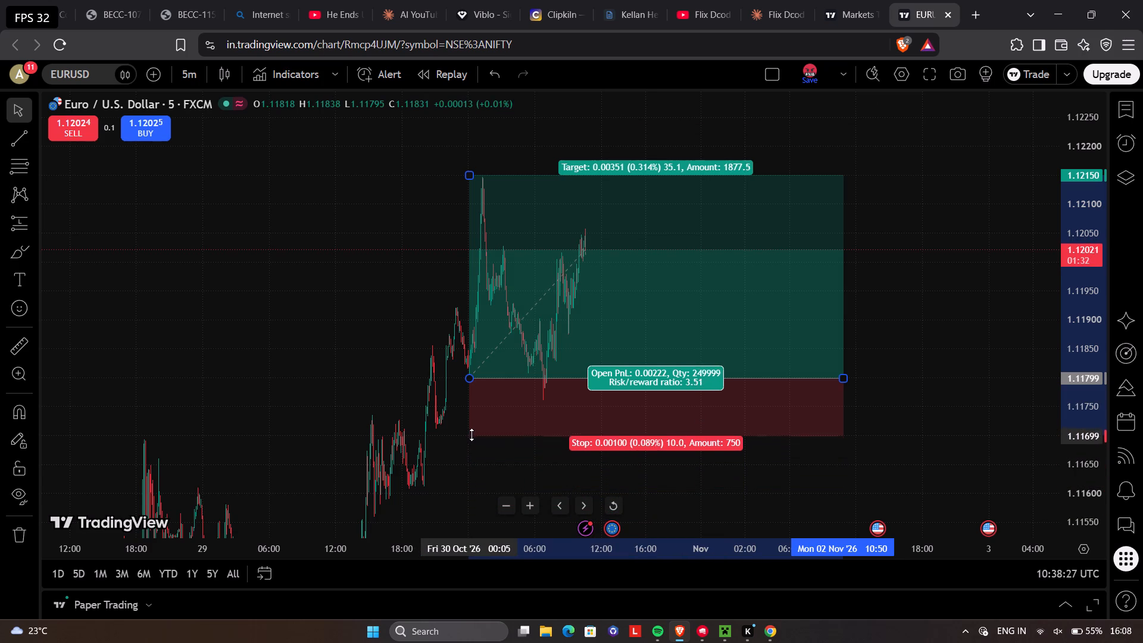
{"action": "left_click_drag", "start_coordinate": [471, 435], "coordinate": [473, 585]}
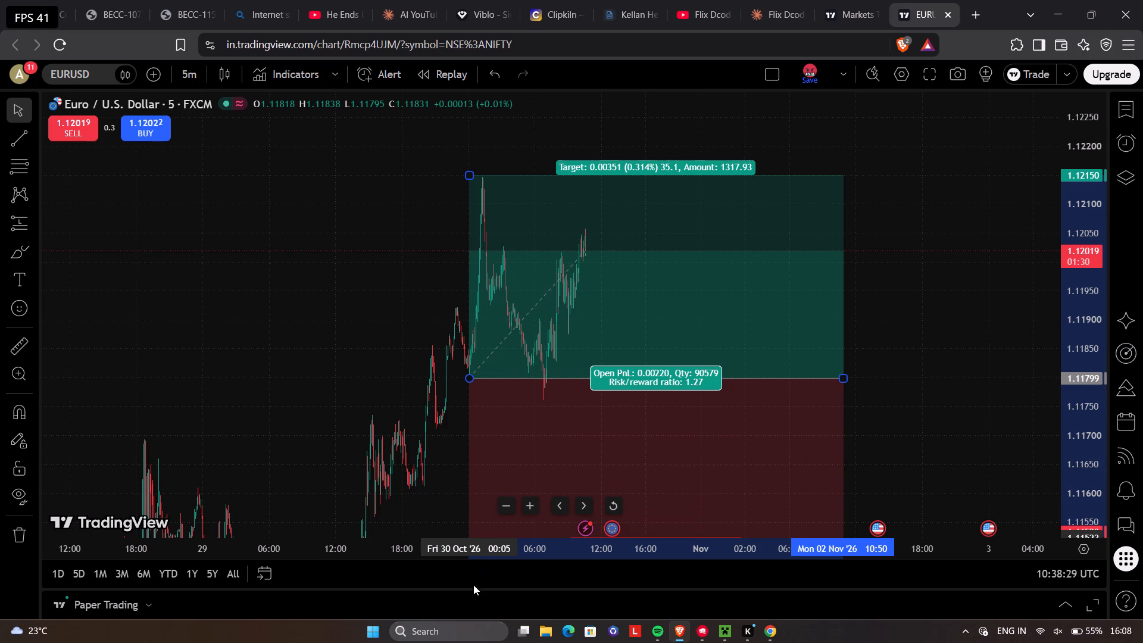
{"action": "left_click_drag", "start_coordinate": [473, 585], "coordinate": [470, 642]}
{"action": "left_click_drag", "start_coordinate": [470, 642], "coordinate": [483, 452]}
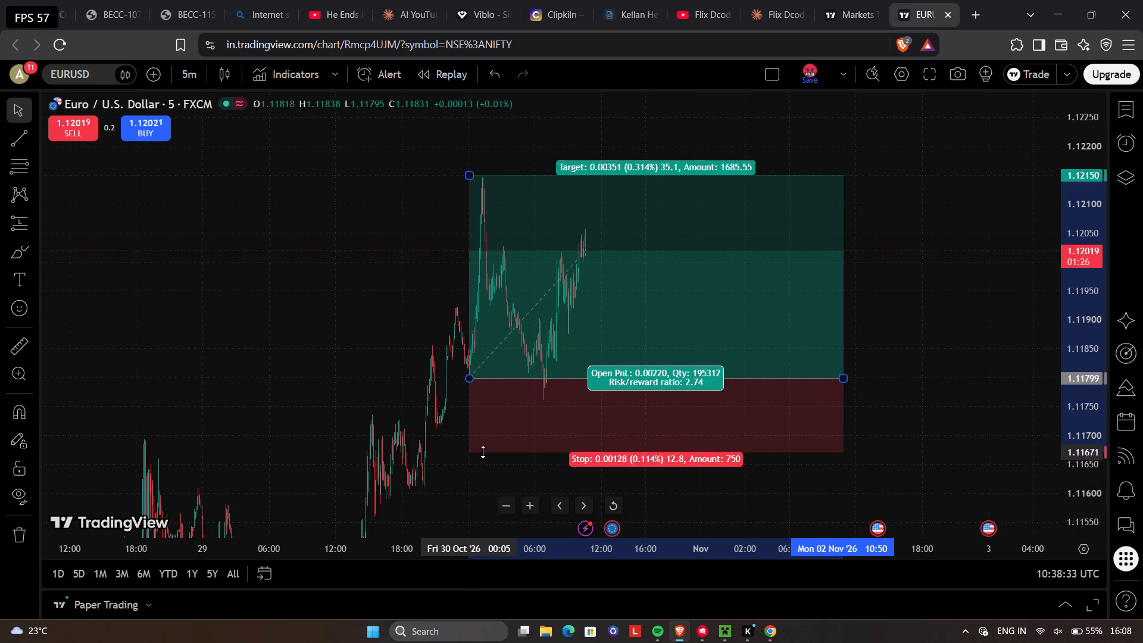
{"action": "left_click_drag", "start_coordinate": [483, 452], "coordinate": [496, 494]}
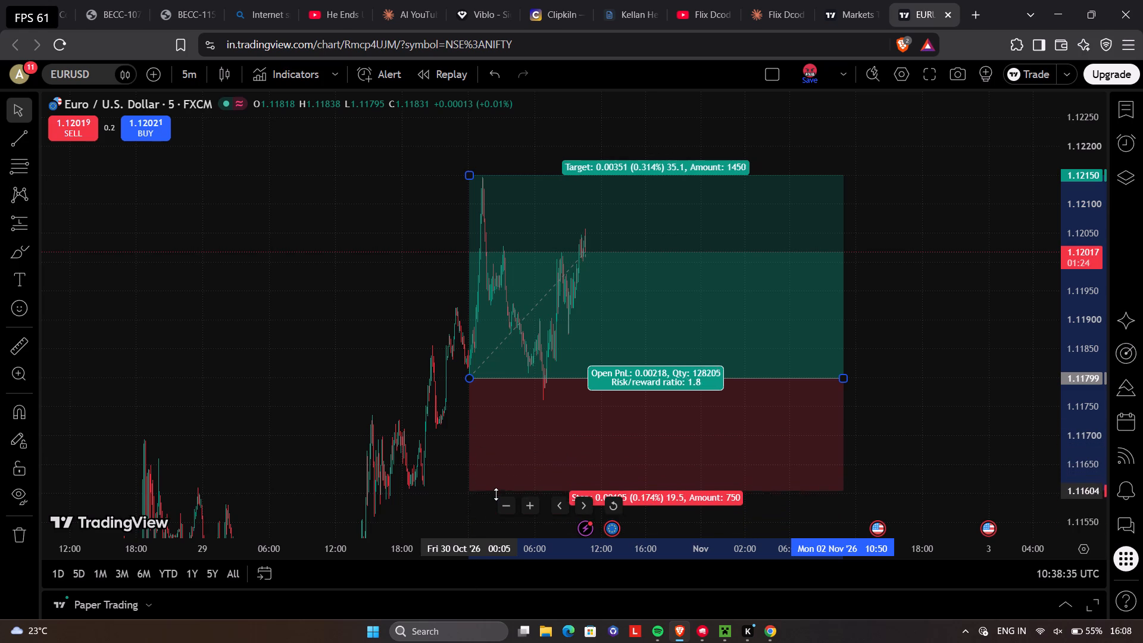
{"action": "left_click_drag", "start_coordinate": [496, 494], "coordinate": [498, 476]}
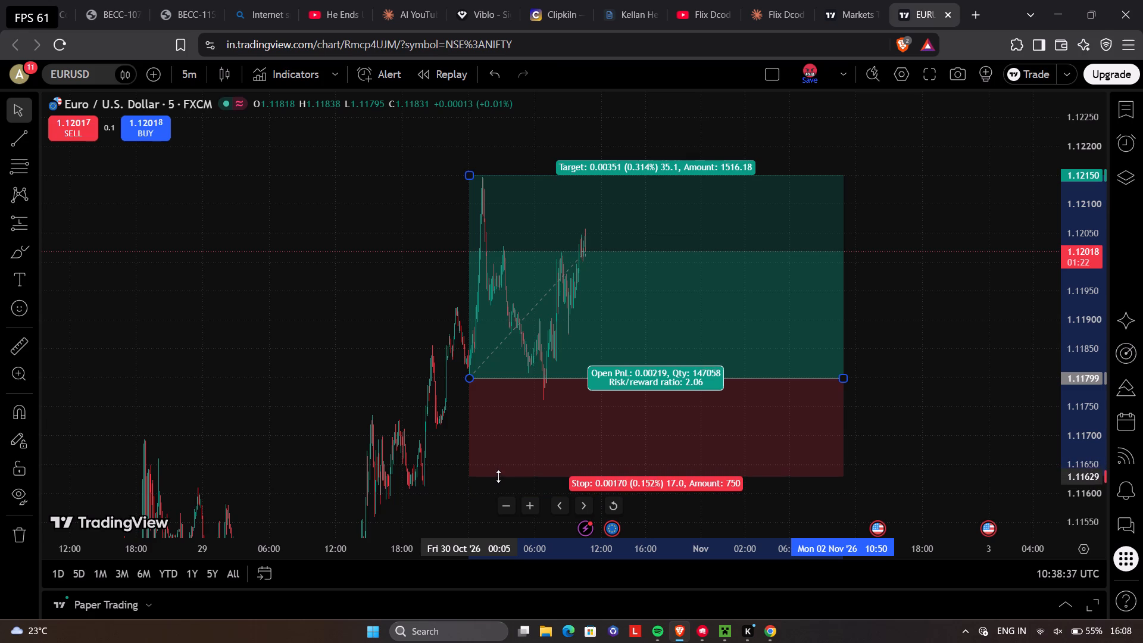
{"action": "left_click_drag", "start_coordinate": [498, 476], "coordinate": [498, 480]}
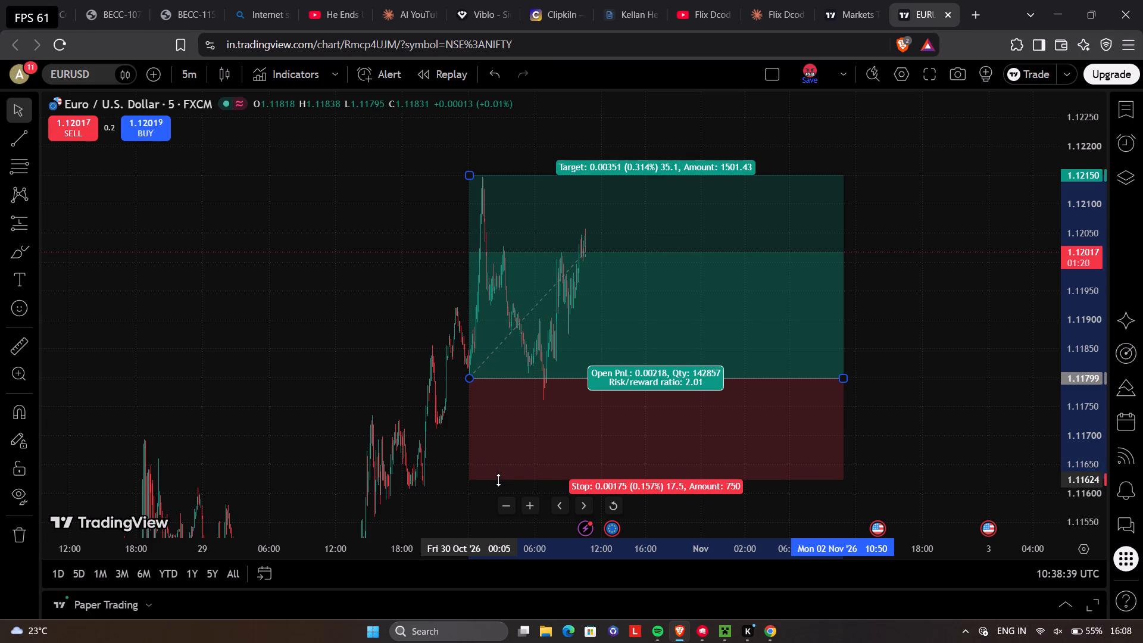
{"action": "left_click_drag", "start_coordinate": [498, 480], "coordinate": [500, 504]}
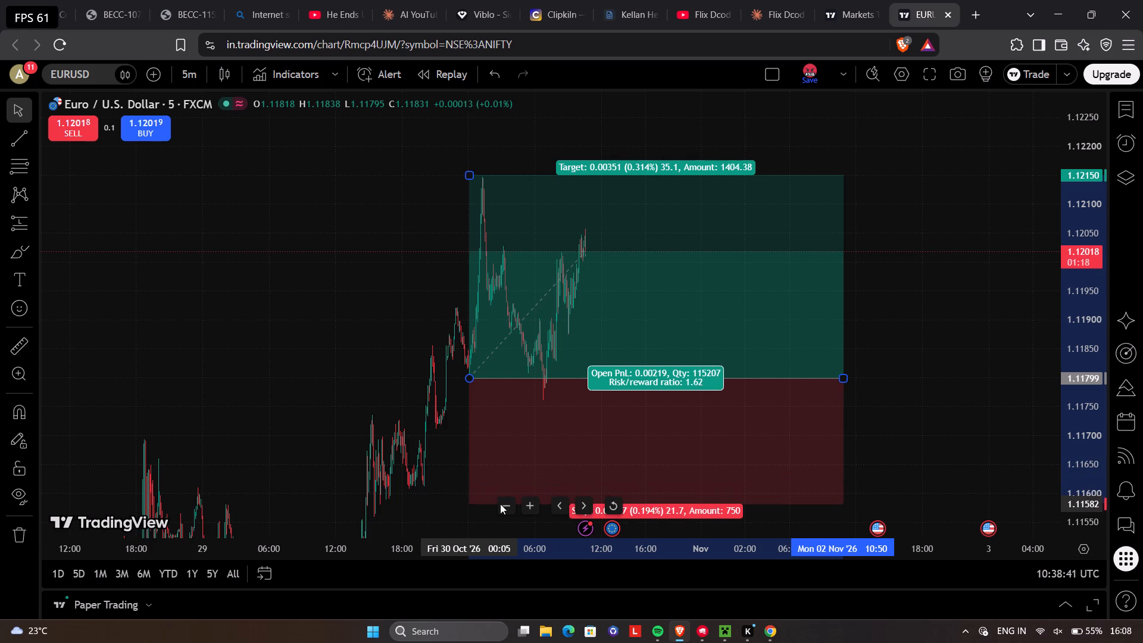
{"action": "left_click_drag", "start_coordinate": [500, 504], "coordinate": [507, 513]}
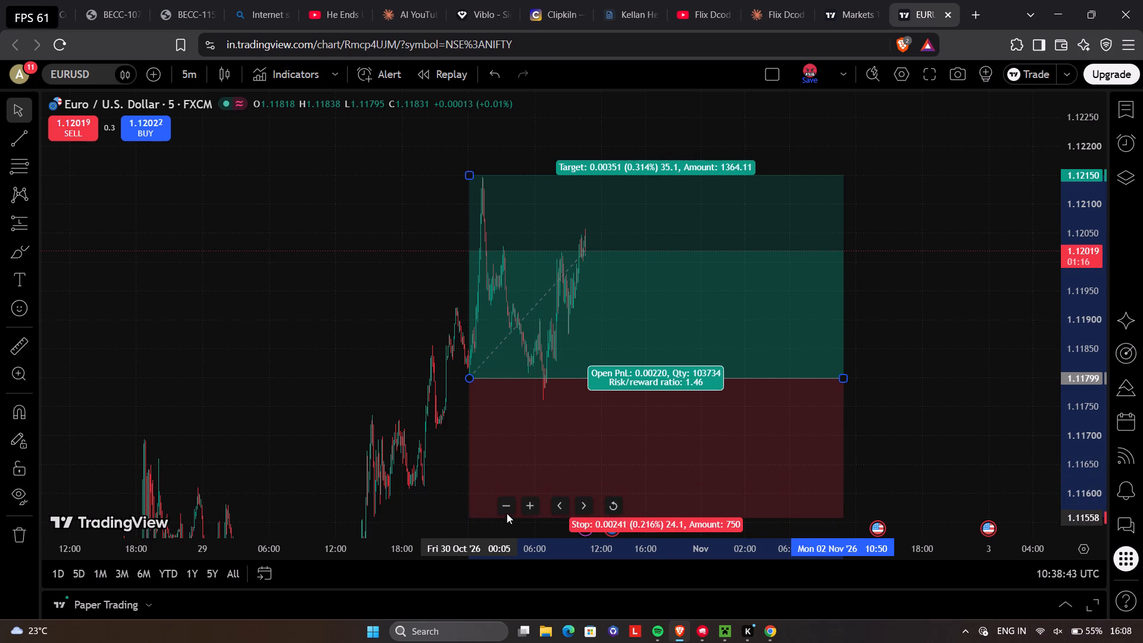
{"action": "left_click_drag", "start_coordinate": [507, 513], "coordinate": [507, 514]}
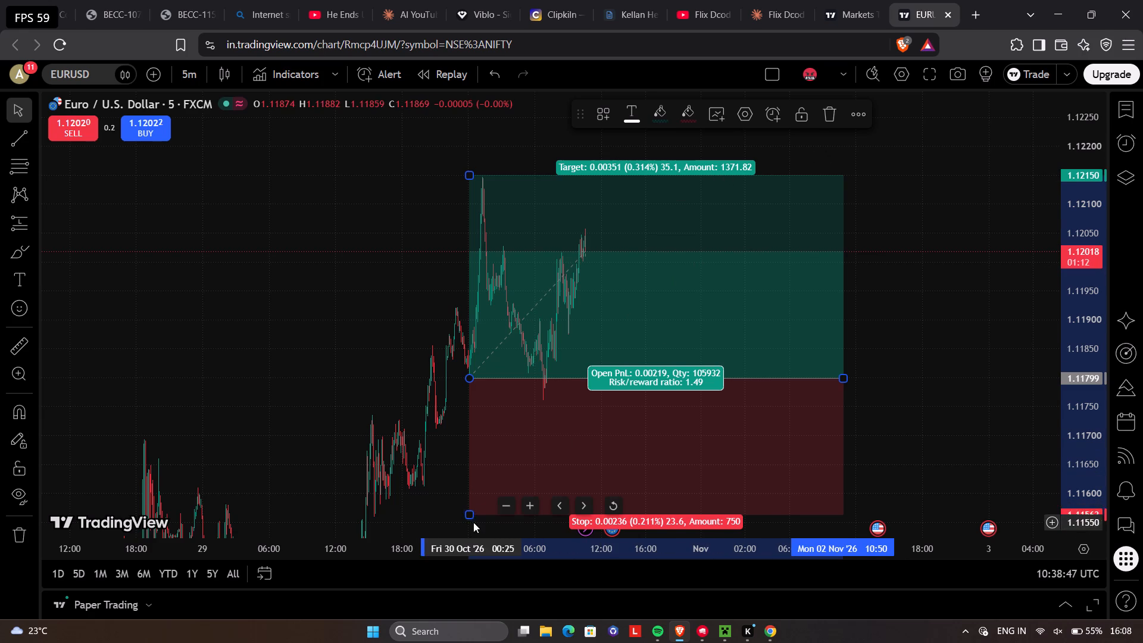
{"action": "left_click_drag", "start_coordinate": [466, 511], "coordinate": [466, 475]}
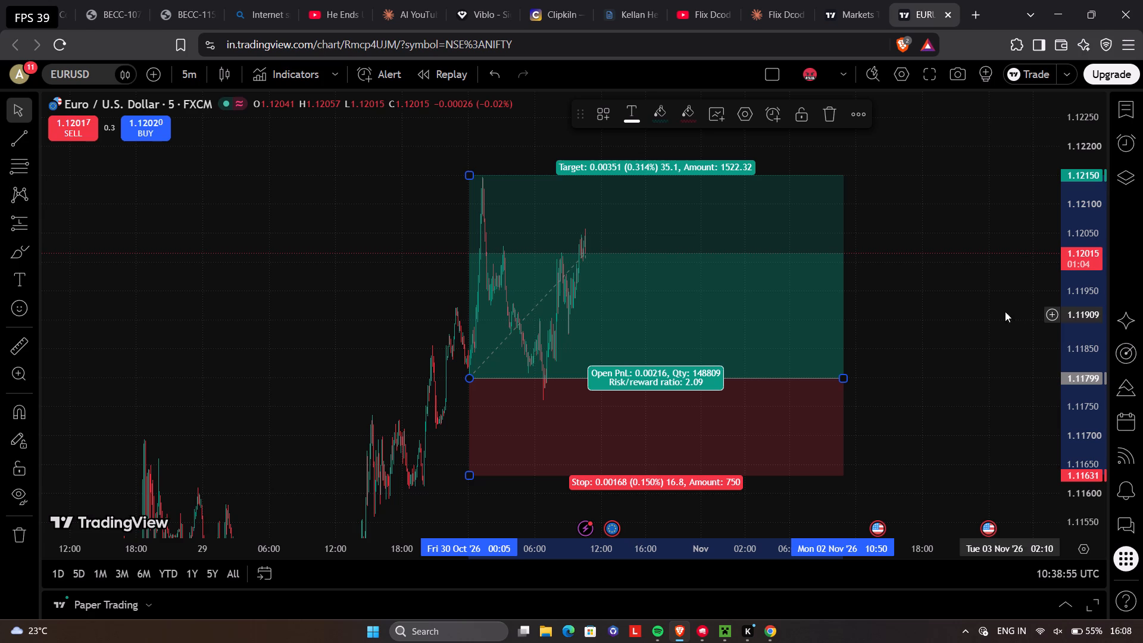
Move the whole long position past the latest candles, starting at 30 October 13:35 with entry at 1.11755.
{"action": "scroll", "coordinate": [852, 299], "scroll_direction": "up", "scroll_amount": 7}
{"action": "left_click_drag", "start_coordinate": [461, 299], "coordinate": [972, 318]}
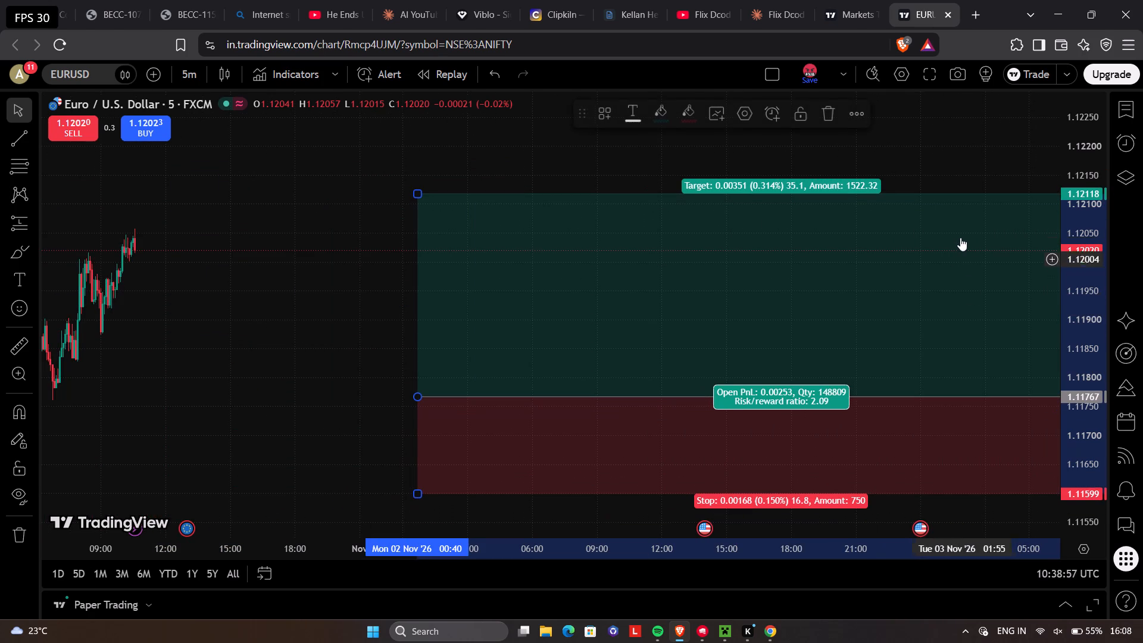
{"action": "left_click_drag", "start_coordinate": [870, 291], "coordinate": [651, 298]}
Delete the long position from the EURUSD chart.
{"action": "left_click", "coordinate": [649, 297]}
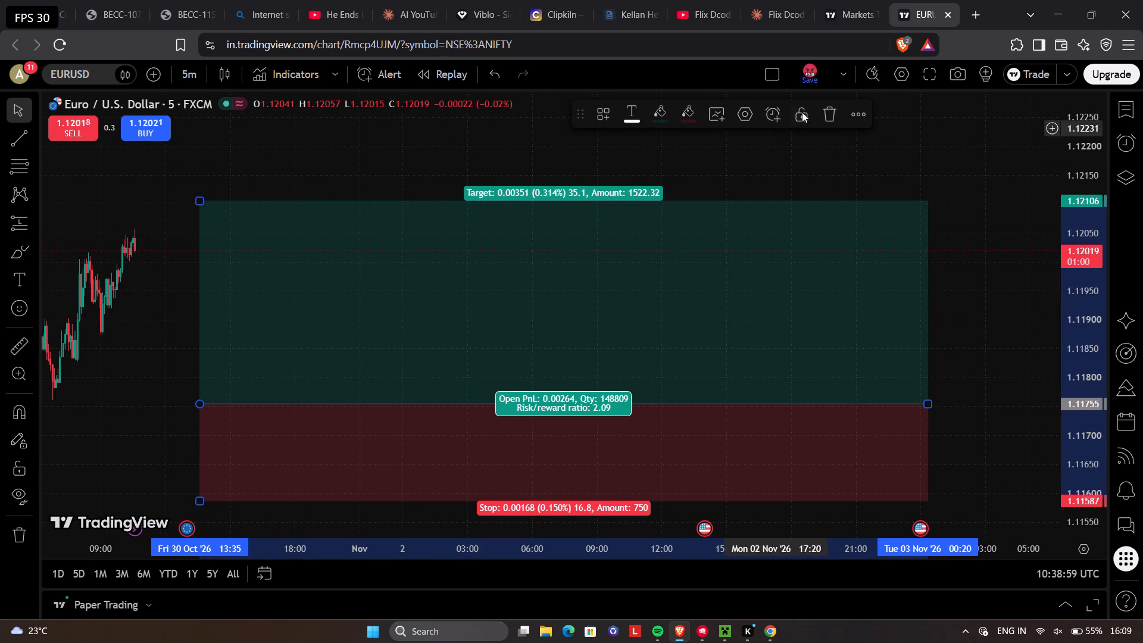
{"action": "left_click", "coordinate": [829, 110]}
Examine EURUSD's 30 October peak, the rise before it and the swings up to the latest candle.
{"action": "left_click_drag", "start_coordinate": [511, 215], "coordinate": [845, 208]}
{"action": "left_click_drag", "start_coordinate": [857, 200], "coordinate": [978, 182]}
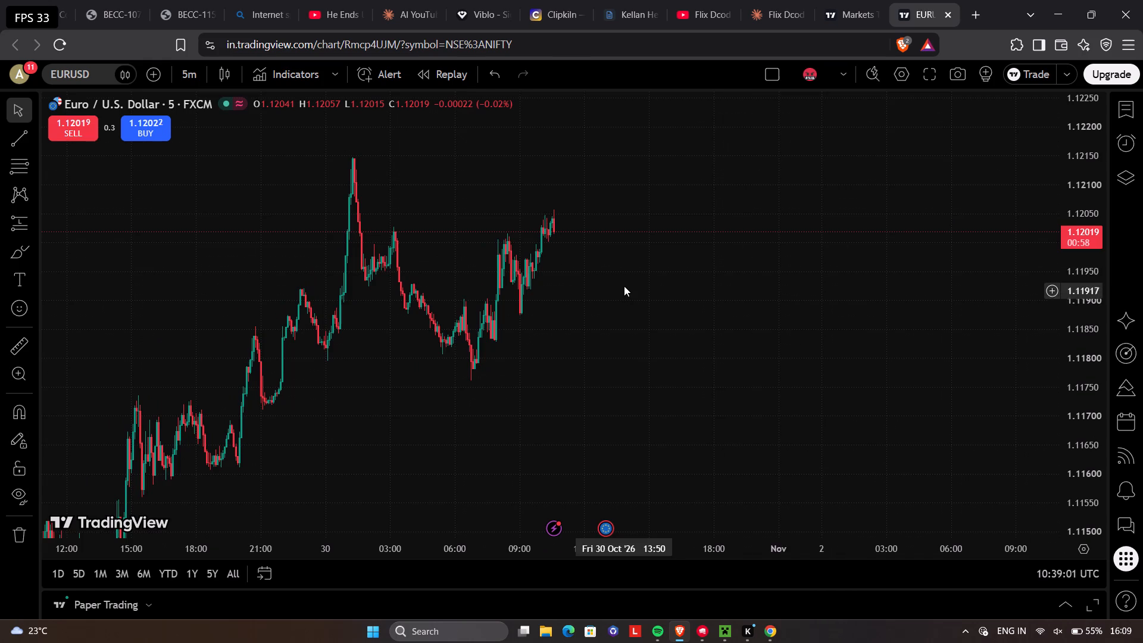
{"action": "scroll", "coordinate": [632, 283], "scroll_direction": "up", "scroll_amount": 2}
{"action": "left_click_drag", "start_coordinate": [558, 296], "coordinate": [945, 313]}
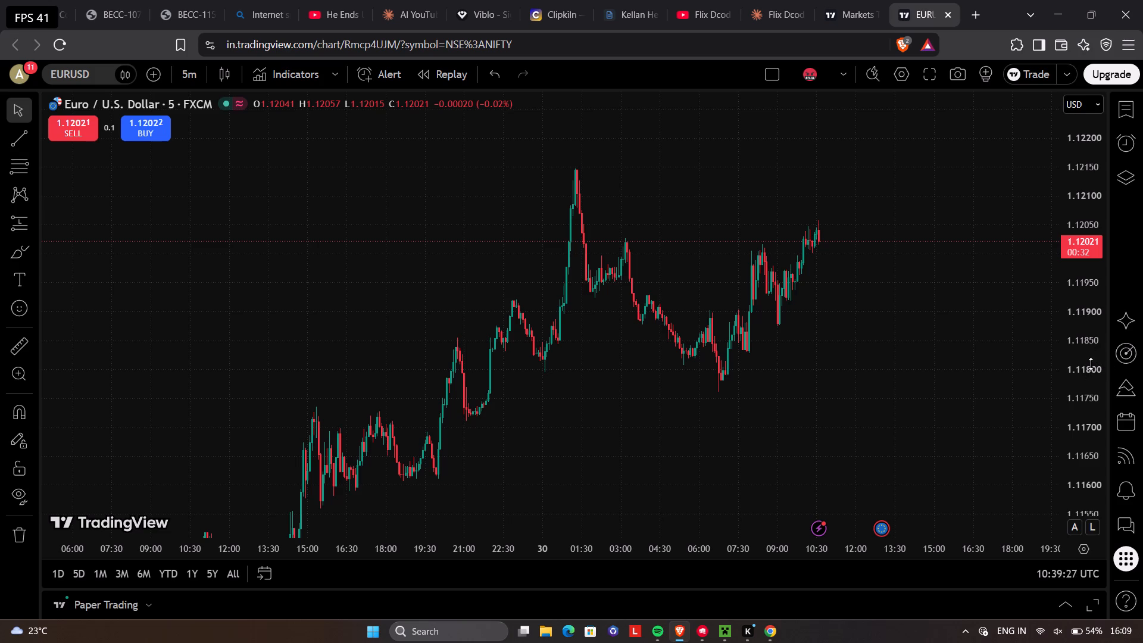
{"action": "left_click_drag", "start_coordinate": [718, 251], "coordinate": [719, 251]}
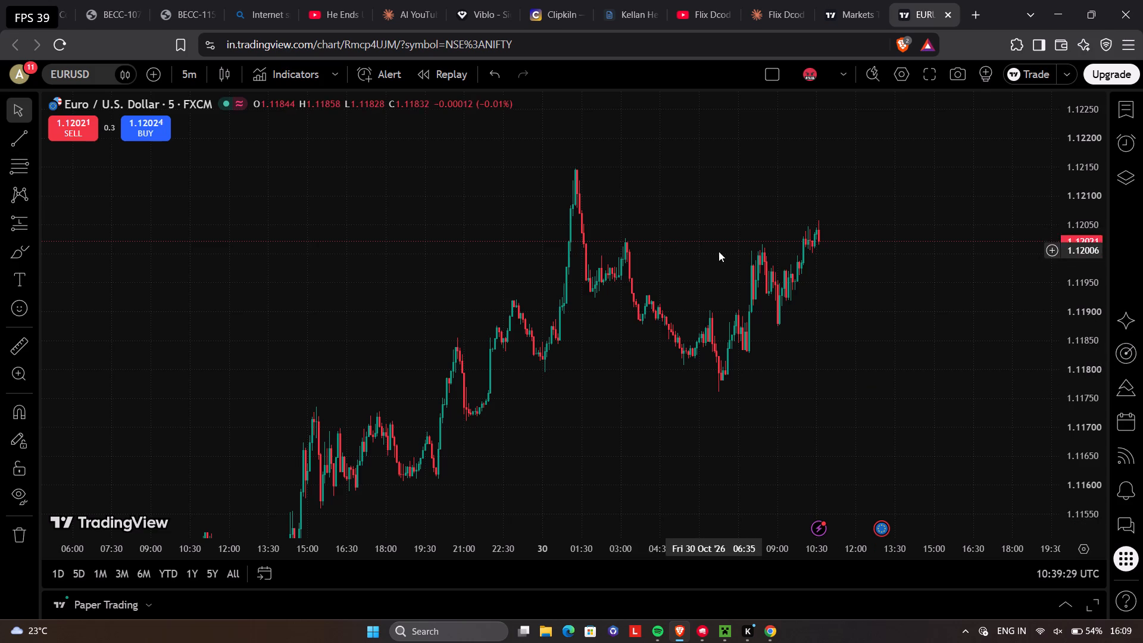
{"action": "left_click_drag", "start_coordinate": [719, 251], "coordinate": [609, 316]}
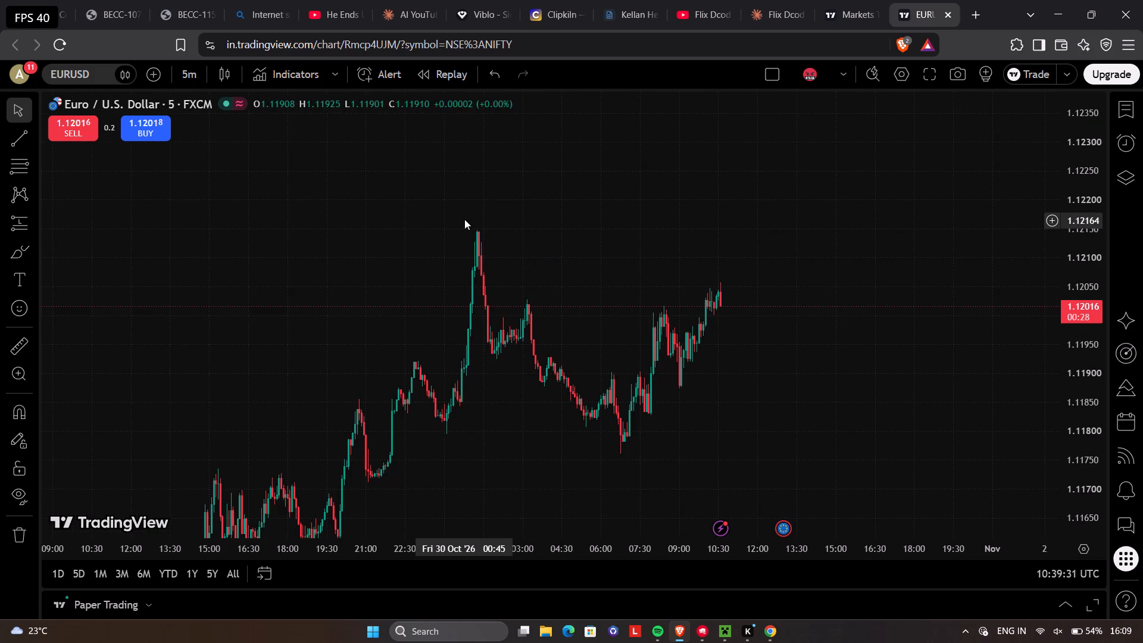
{"action": "left_click_drag", "start_coordinate": [442, 281], "coordinate": [672, 280]}
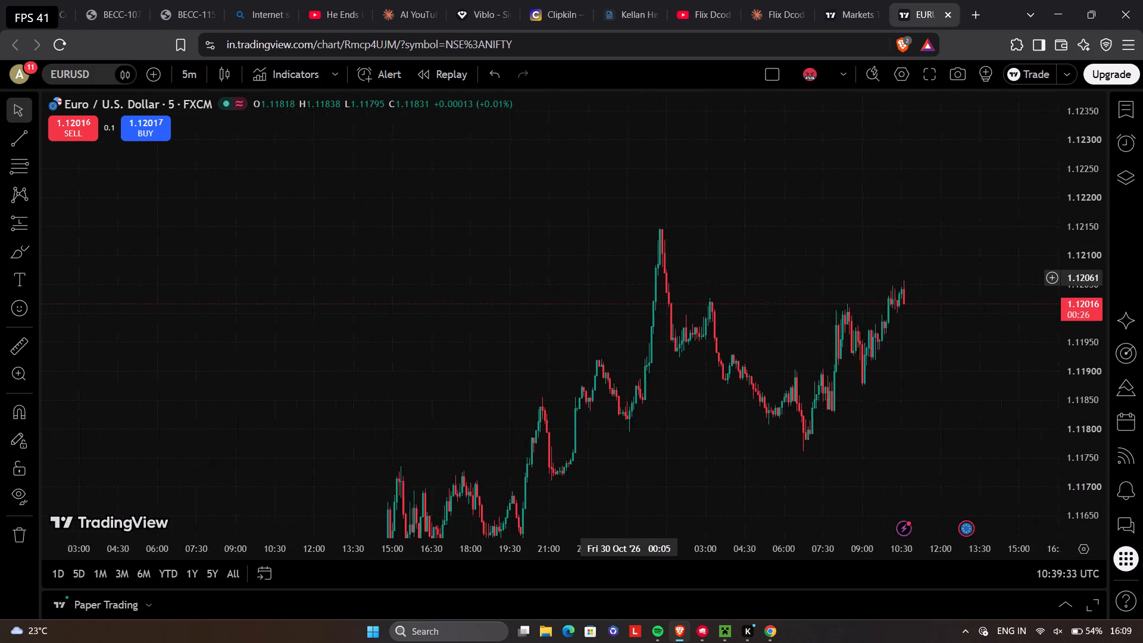
{"action": "left_click_drag", "start_coordinate": [672, 280], "coordinate": [691, 277]}
{"action": "double_click", "coordinate": [692, 226]}
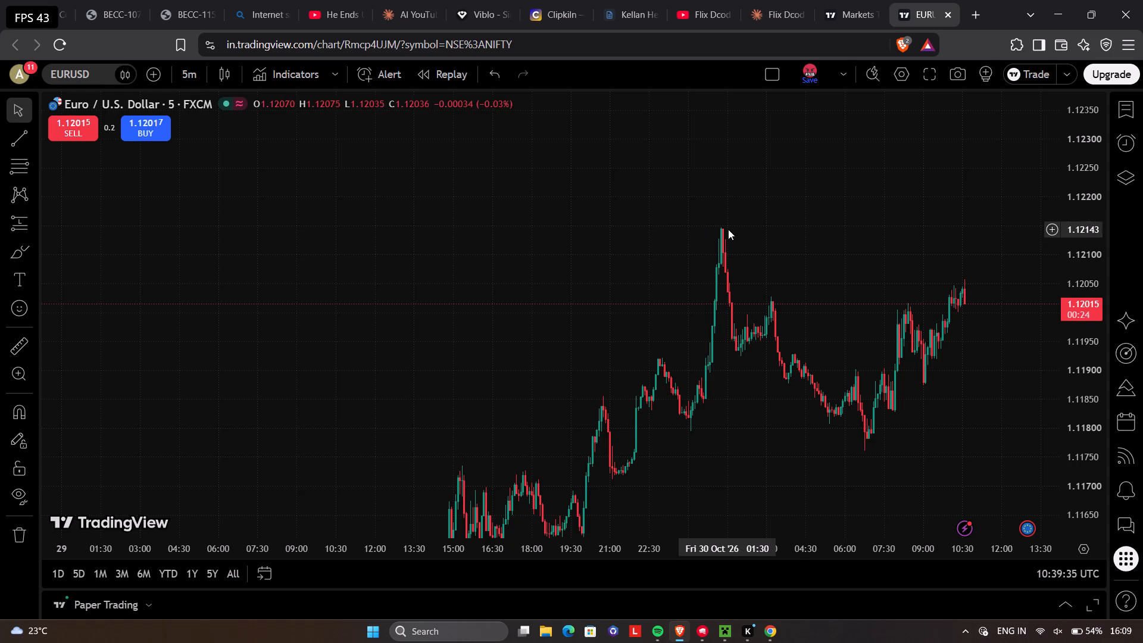
{"action": "left_click", "coordinate": [728, 229]}
Draw a nearly level trend line along the 30 October peak at about 1.12146, from 29 October 20:55 to 30 October 10:50.
{"action": "left_click", "coordinate": [18, 141]}
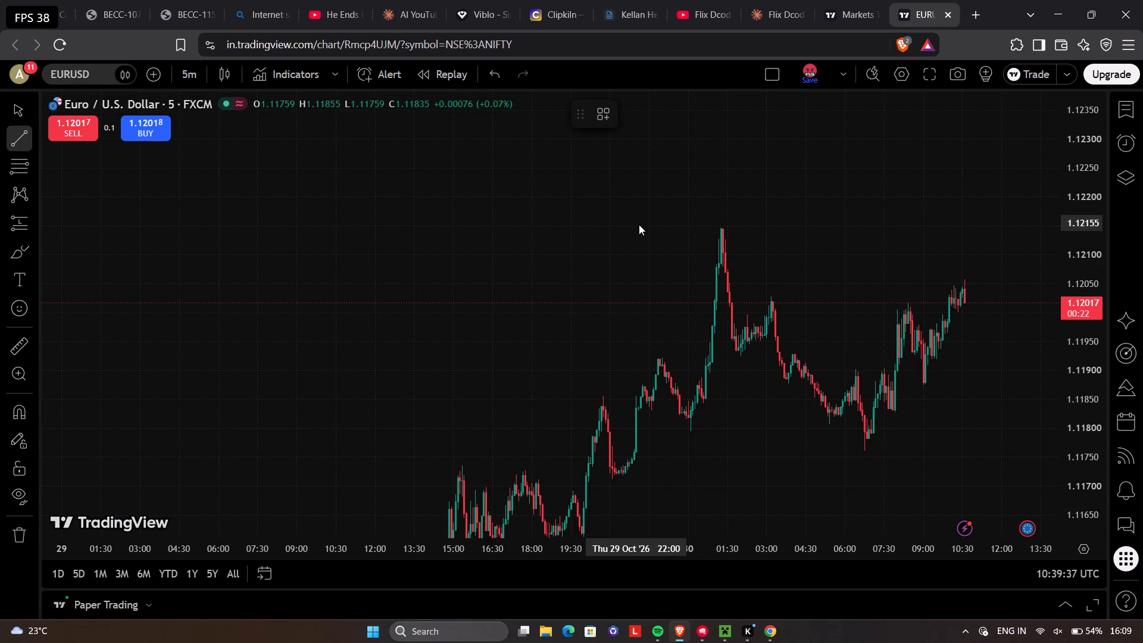
{"action": "left_click_drag", "start_coordinate": [607, 228], "coordinate": [955, 228]}
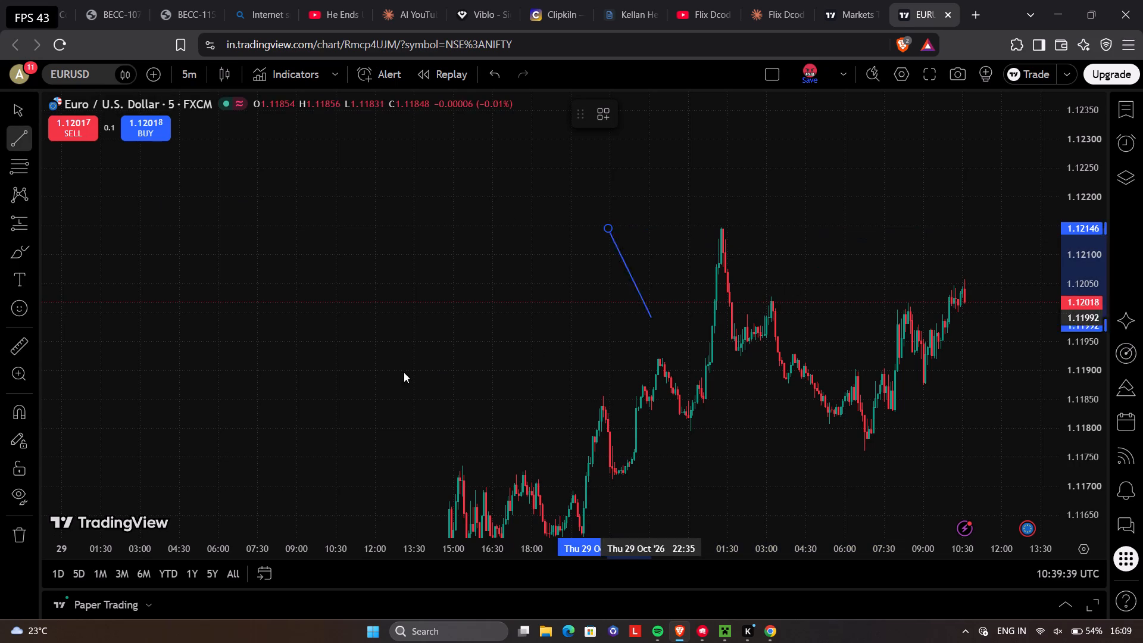
{"action": "left_click", "coordinate": [972, 227]}
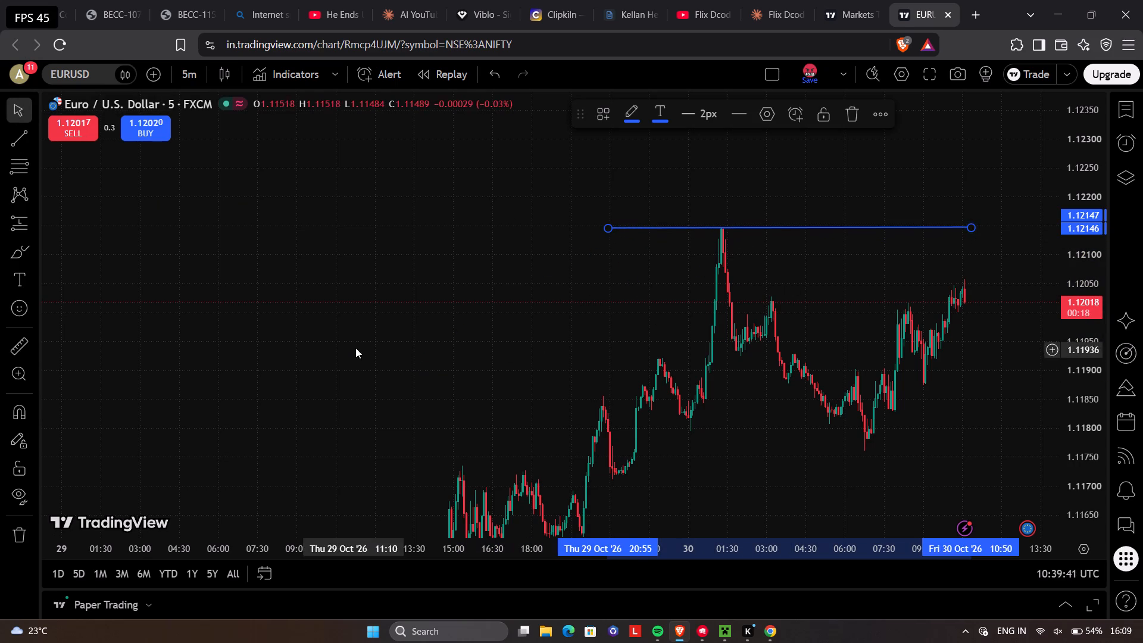
Add a horizontal line across the EURUSD chart at 1.12138, just below the 30 October peak.
{"action": "left_click_drag", "start_coordinate": [359, 343], "coordinate": [670, 354]}
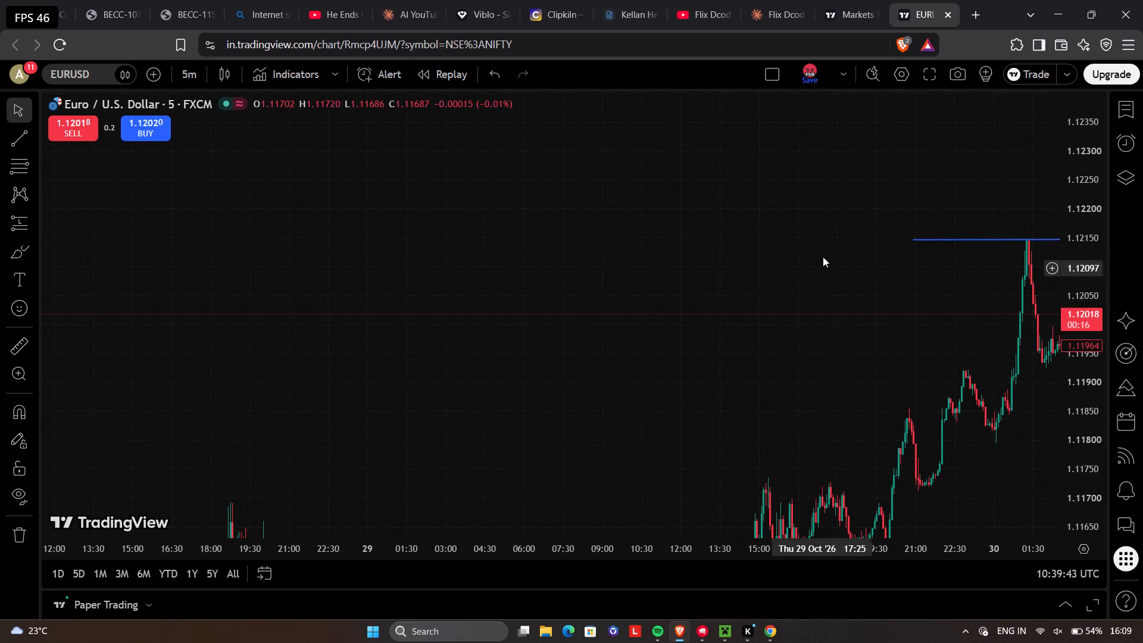
{"action": "left_click", "coordinate": [828, 238]}
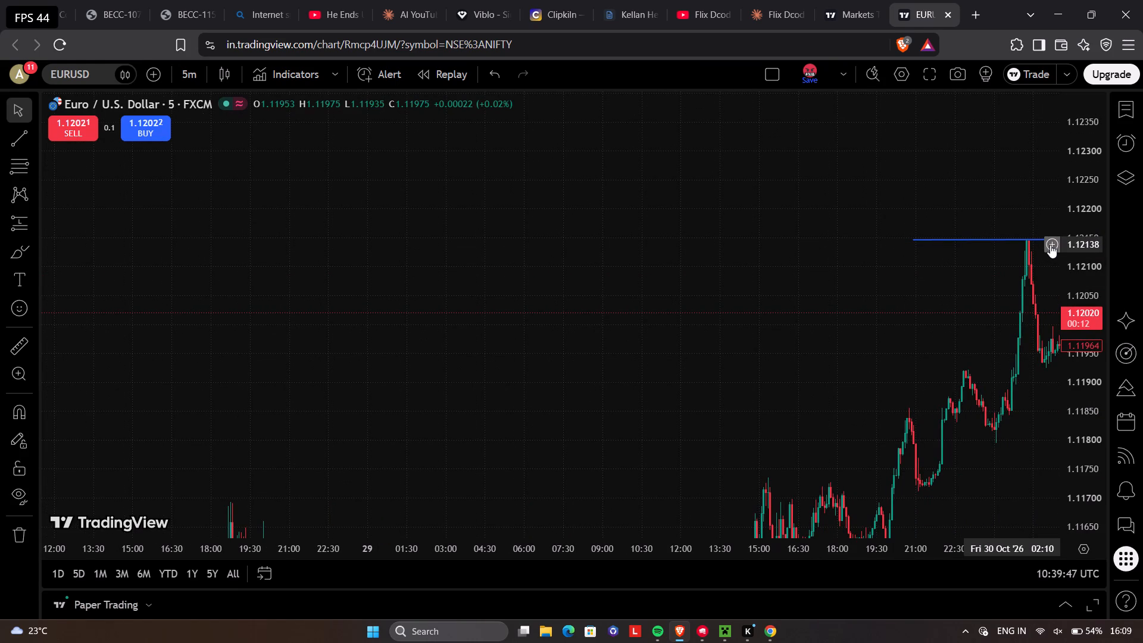
{"action": "left_click", "coordinate": [1051, 245]}
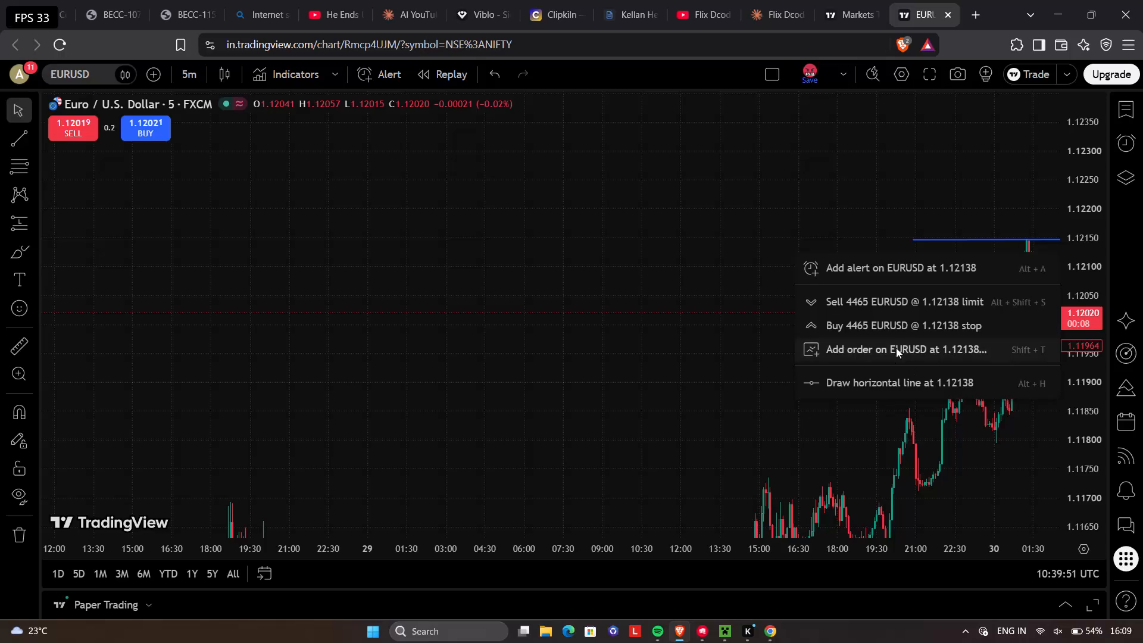
{"action": "left_click", "coordinate": [880, 382]}
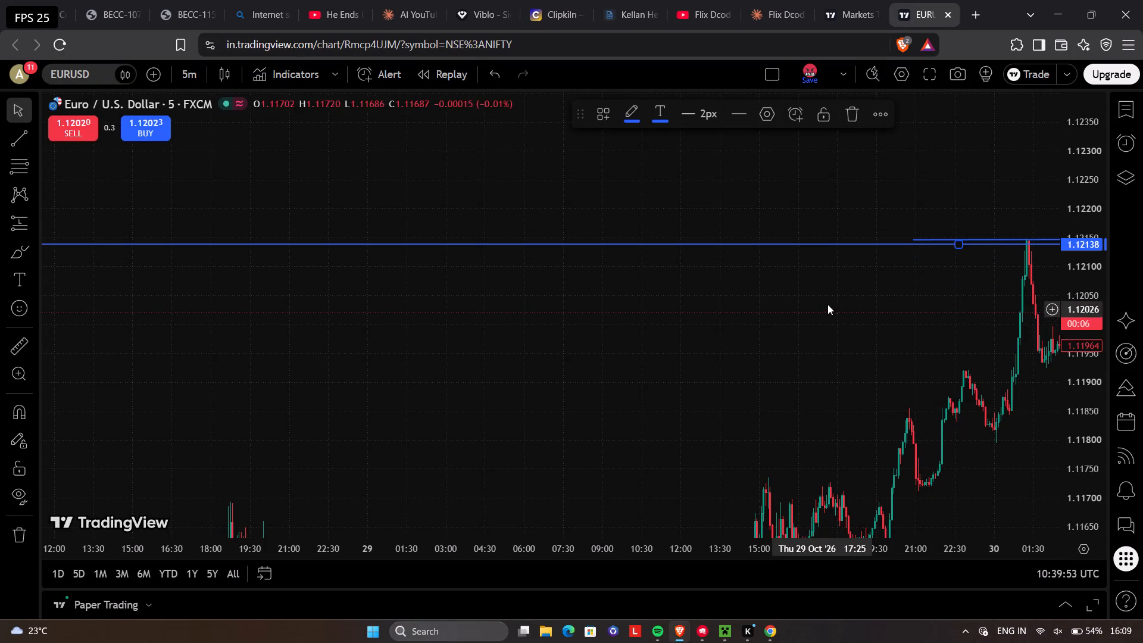
Raise the horizontal line to 1.12148 so it lines up with the trend line at the 30 October peak.
{"action": "left_click_drag", "start_coordinate": [1079, 246], "coordinate": [1083, 245]}
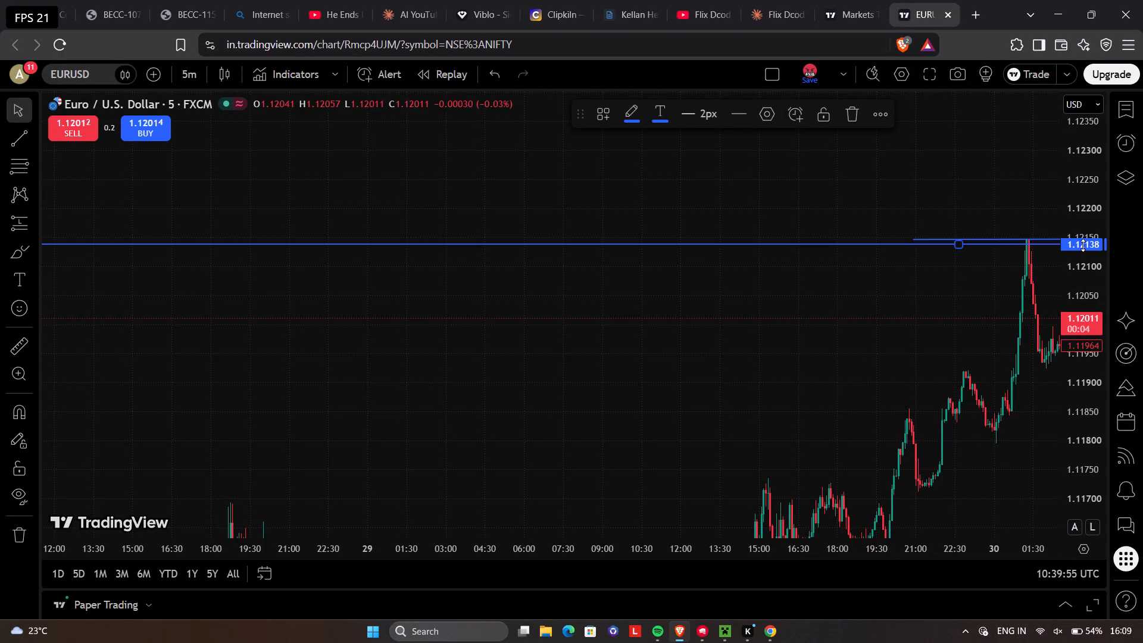
{"action": "left_click_drag", "start_coordinate": [1083, 245], "coordinate": [1085, 125]}
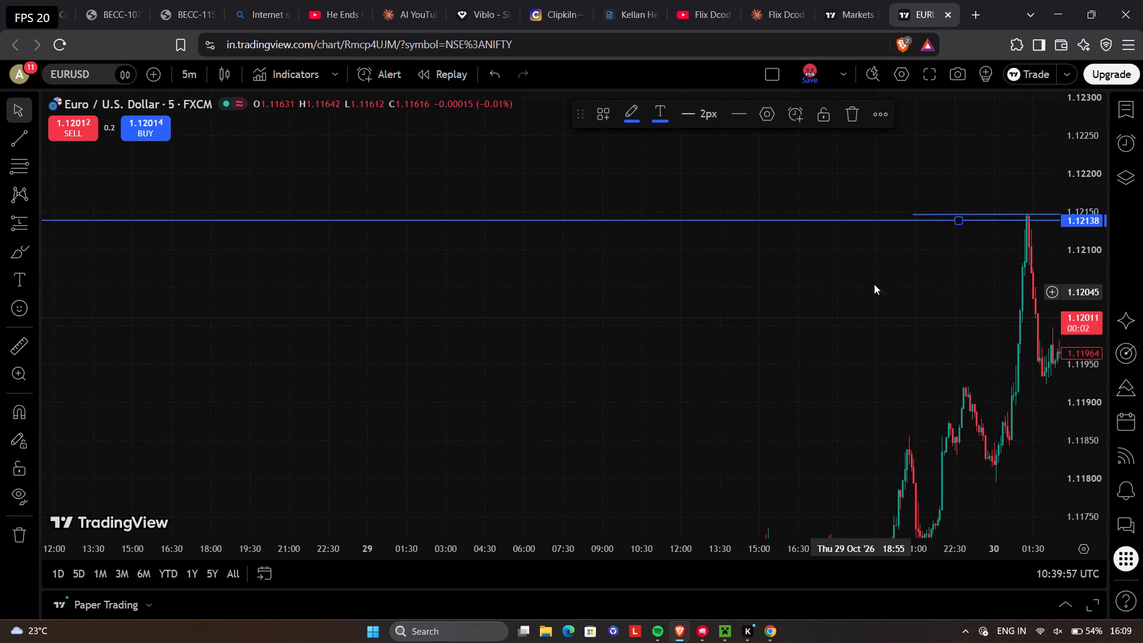
{"action": "left_click_drag", "start_coordinate": [878, 282], "coordinate": [517, 332]}
{"action": "left_click", "coordinate": [513, 336]}
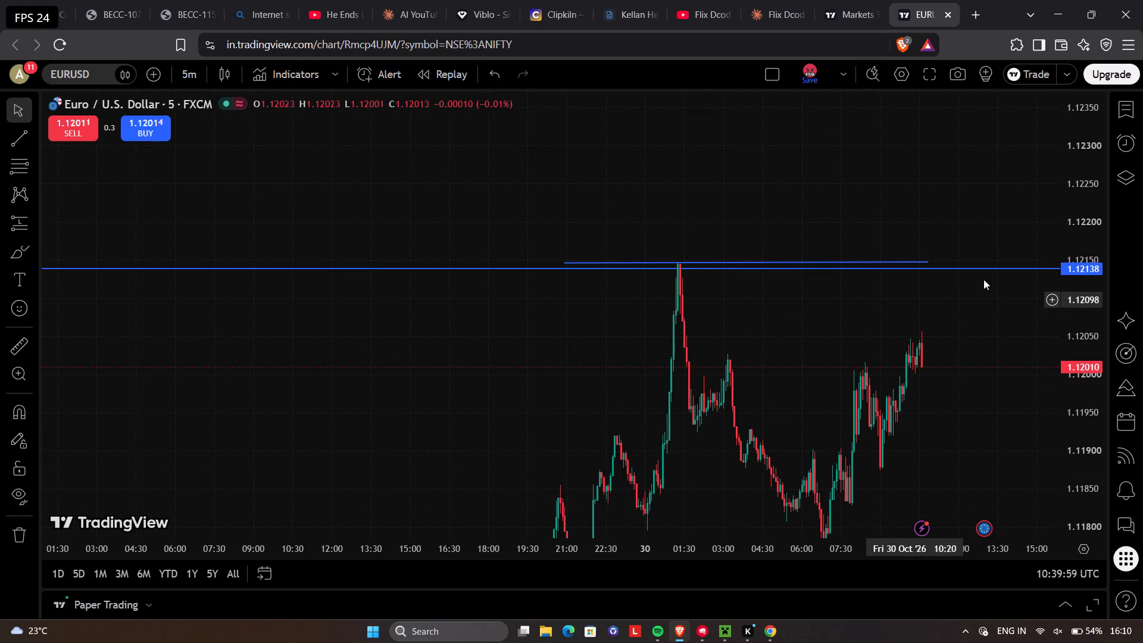
{"action": "left_click_drag", "start_coordinate": [1066, 268], "coordinate": [1065, 265]}
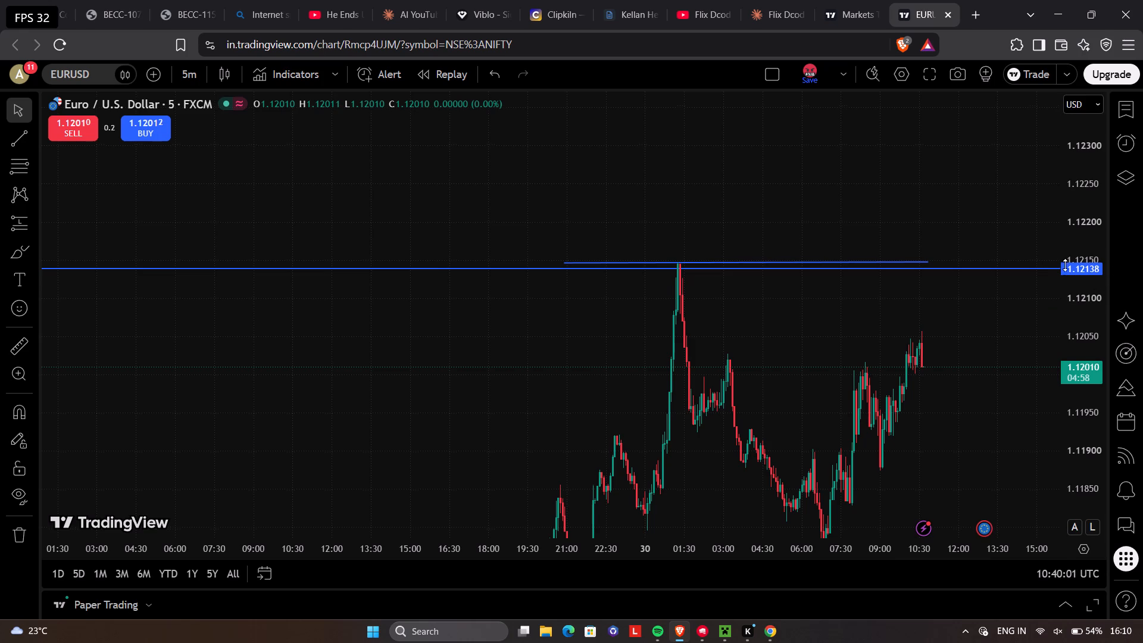
{"action": "left_click_drag", "start_coordinate": [1065, 265], "coordinate": [1064, 252]}
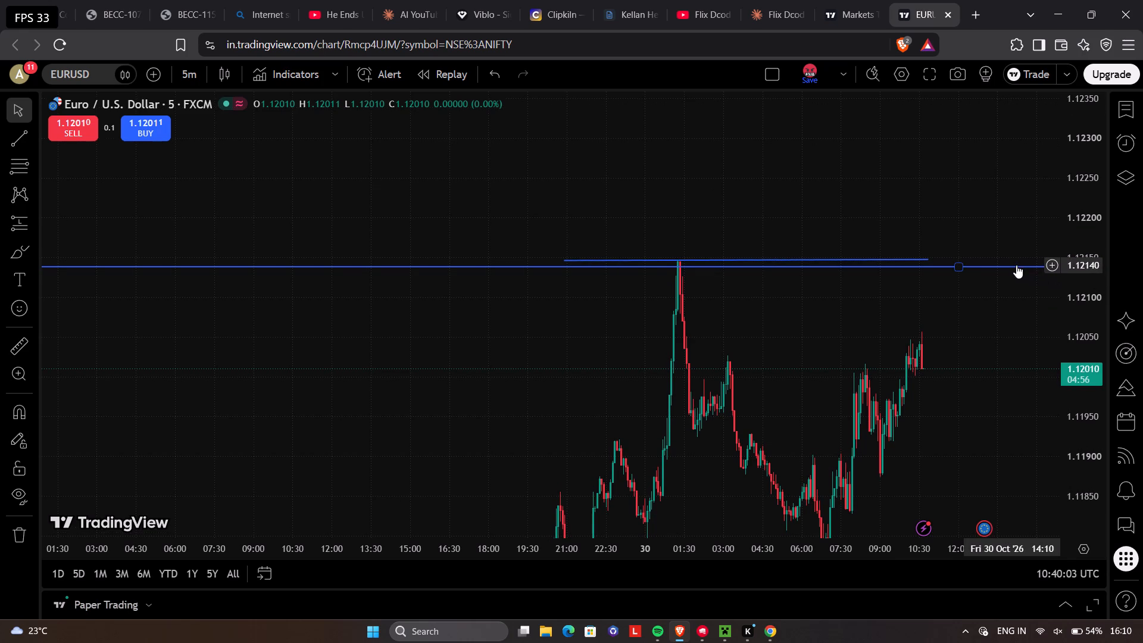
{"action": "left_click_drag", "start_coordinate": [960, 272], "coordinate": [960, 260]}
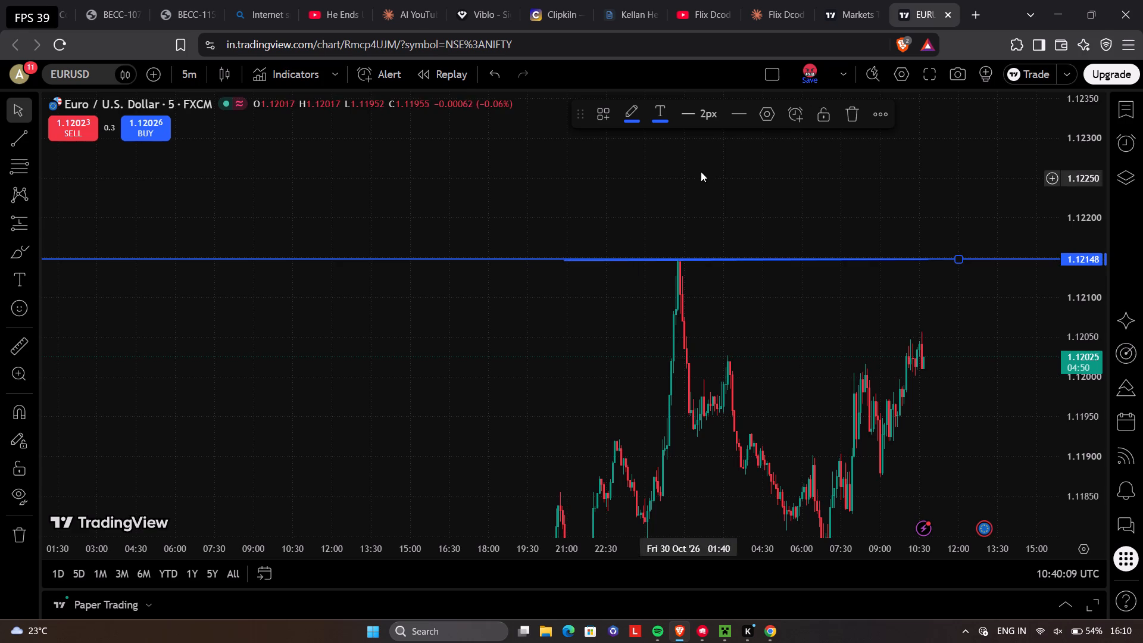
Delete the horizontal line at 1.12148 and the trend line along the 30 October peak.
{"action": "left_click", "coordinate": [852, 115]}
{"action": "left_click", "coordinate": [654, 259]}
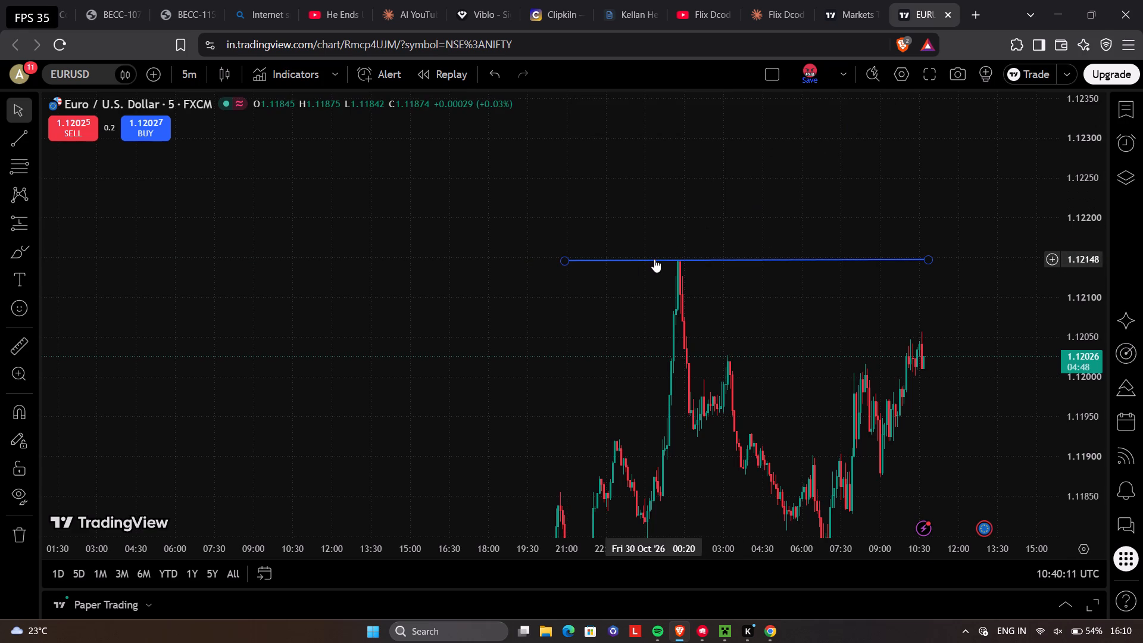
{"action": "left_click", "coordinate": [849, 116]}
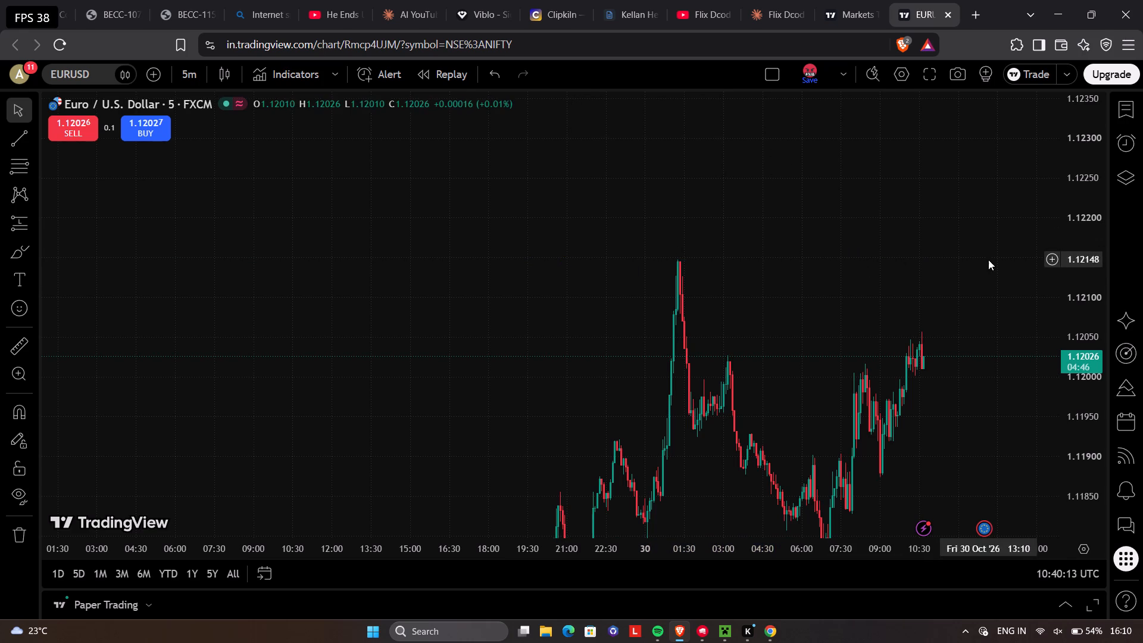
Add a horizontal line at 1.12152 above the 30 October peak and lower it to 1.12149 to meet the peak.
{"action": "left_click", "coordinate": [676, 258]}
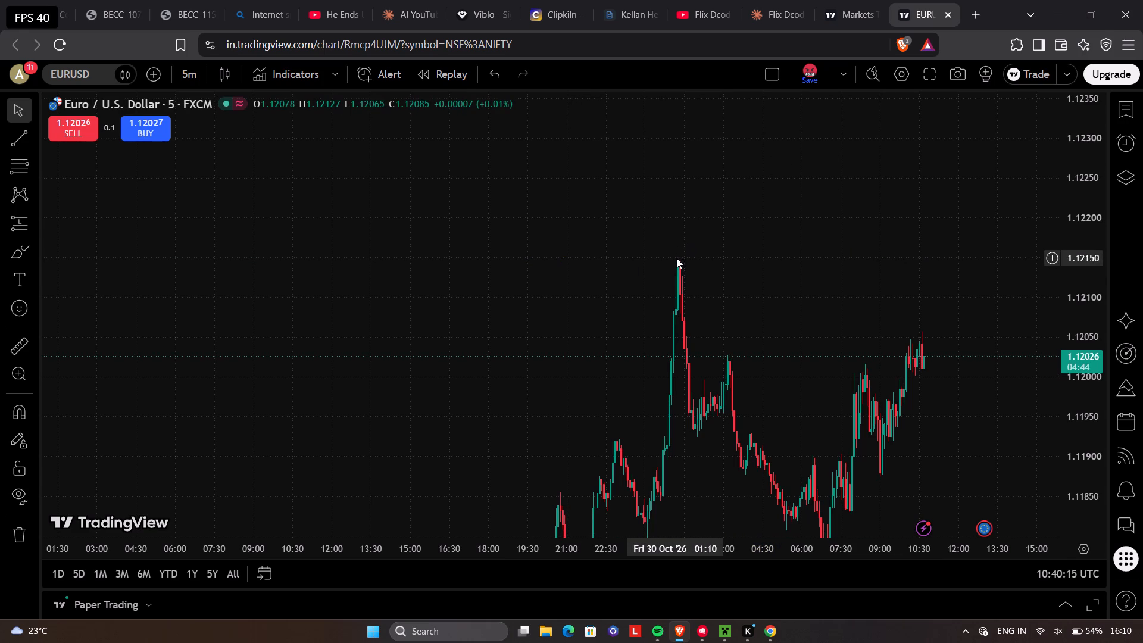
{"action": "left_click", "coordinate": [676, 258]}
{"action": "left_click", "coordinate": [676, 264]}
{"action": "left_click_drag", "start_coordinate": [676, 264], "coordinate": [1084, 265]}
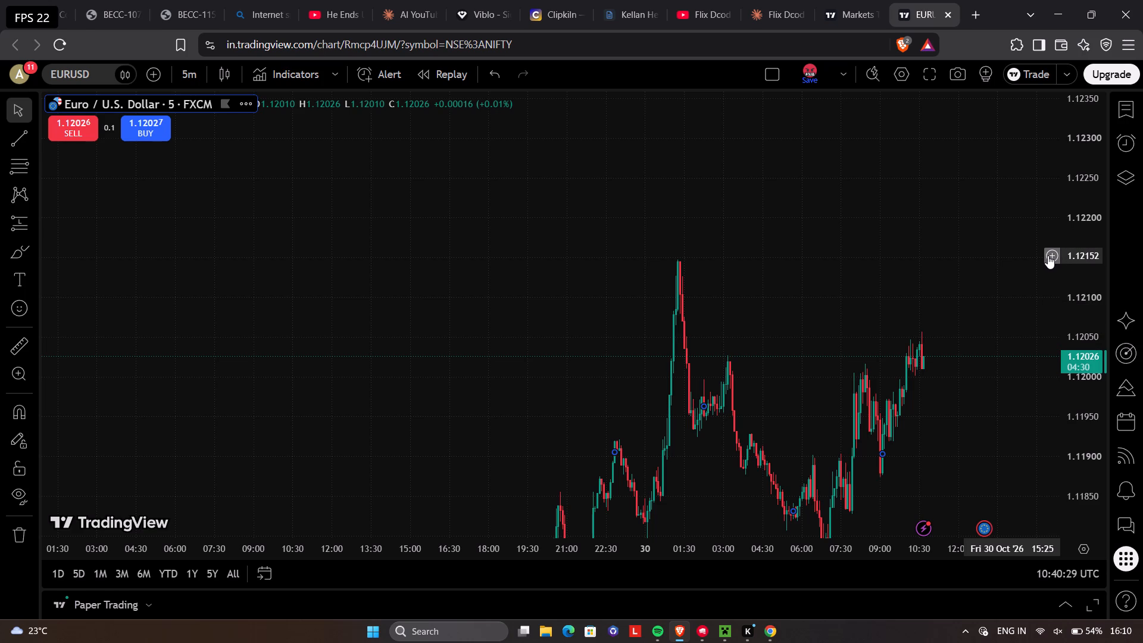
{"action": "left_click", "coordinate": [1049, 255]}
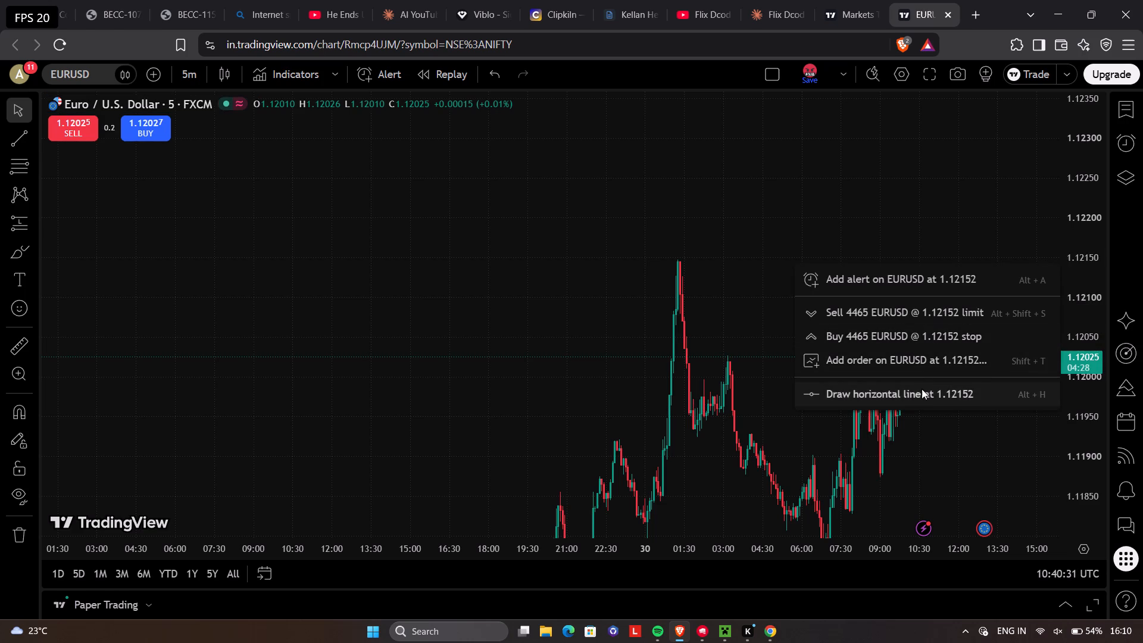
{"action": "left_click", "coordinate": [923, 396]}
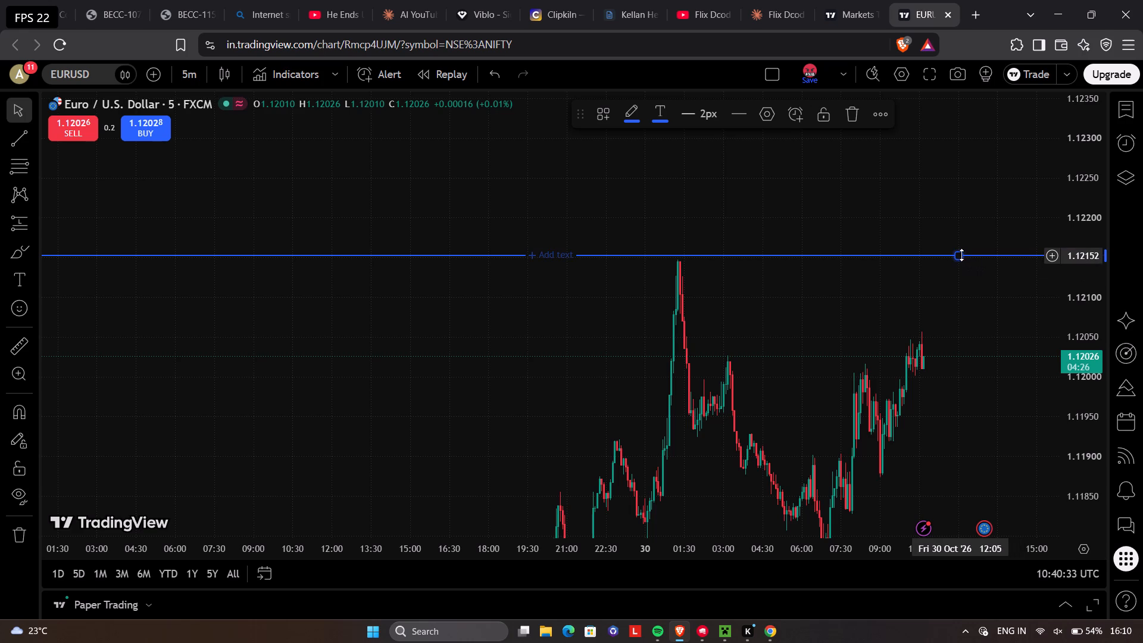
{"action": "left_click", "coordinate": [961, 255]}
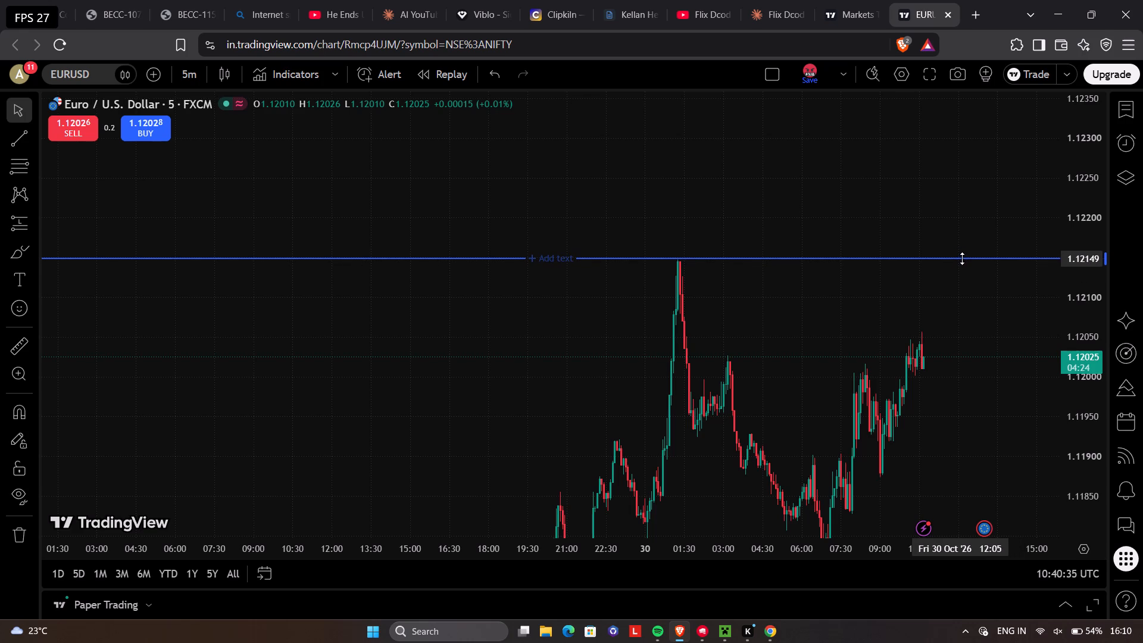
Examine EURUSD's price action around 28 and 29 October and back to 23 October against the horizontal line.
{"action": "left_click_drag", "start_coordinate": [301, 319], "coordinate": [1142, 261]}
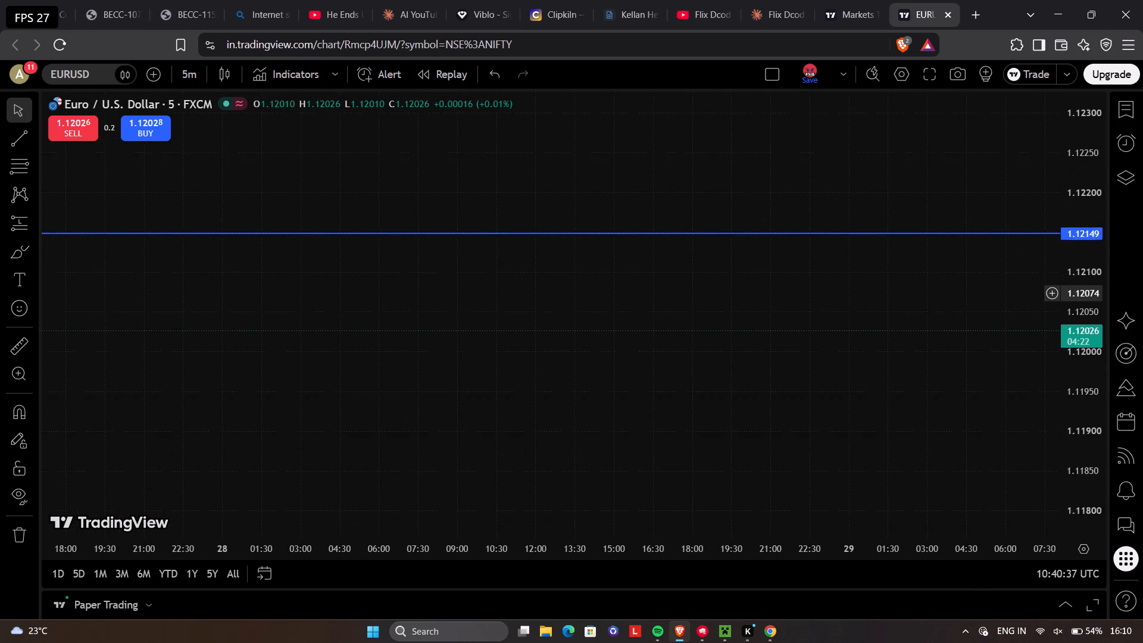
{"action": "left_click_drag", "start_coordinate": [1142, 261], "coordinate": [1142, 233]}
{"action": "scroll", "coordinate": [435, 388], "scroll_direction": "up", "scroll_amount": 5}
{"action": "left_click", "coordinate": [435, 389]}
{"action": "scroll", "coordinate": [460, 399], "scroll_direction": "up", "scroll_amount": 5}
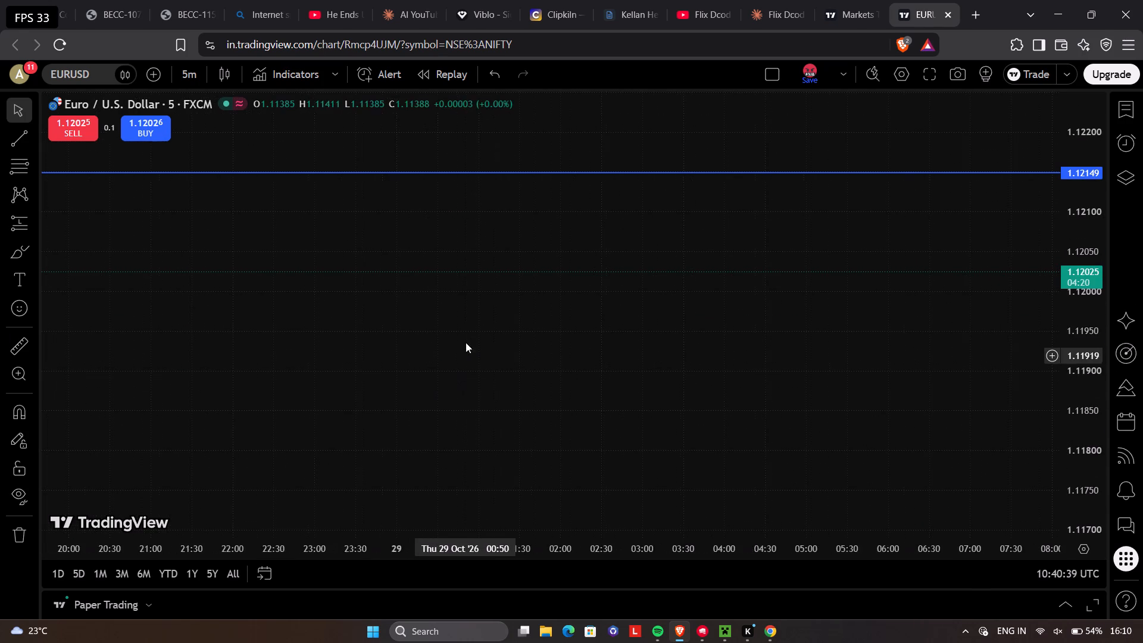
{"action": "scroll", "coordinate": [466, 342], "scroll_direction": "up", "scroll_amount": 20}
{"action": "scroll", "coordinate": [466, 342], "scroll_direction": "up", "scroll_amount": 1}
{"action": "scroll", "coordinate": [449, 319], "scroll_direction": "down", "scroll_amount": 14}
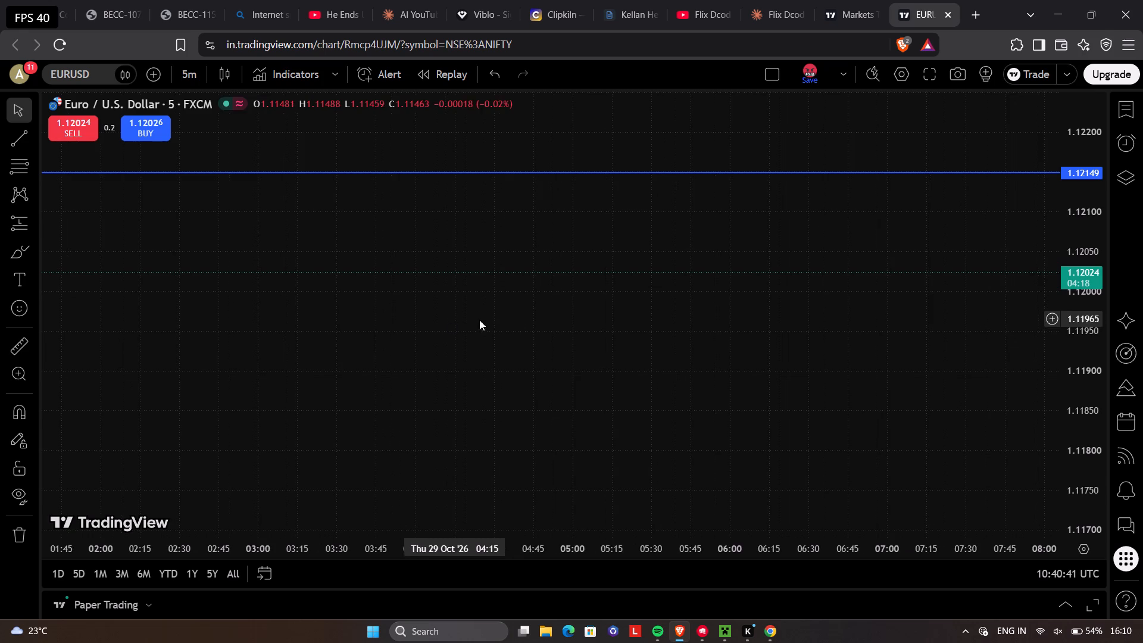
{"action": "left_click_drag", "start_coordinate": [713, 270], "coordinate": [126, 369]}
{"action": "left_click_drag", "start_coordinate": [1008, 370], "coordinate": [70, 32]}
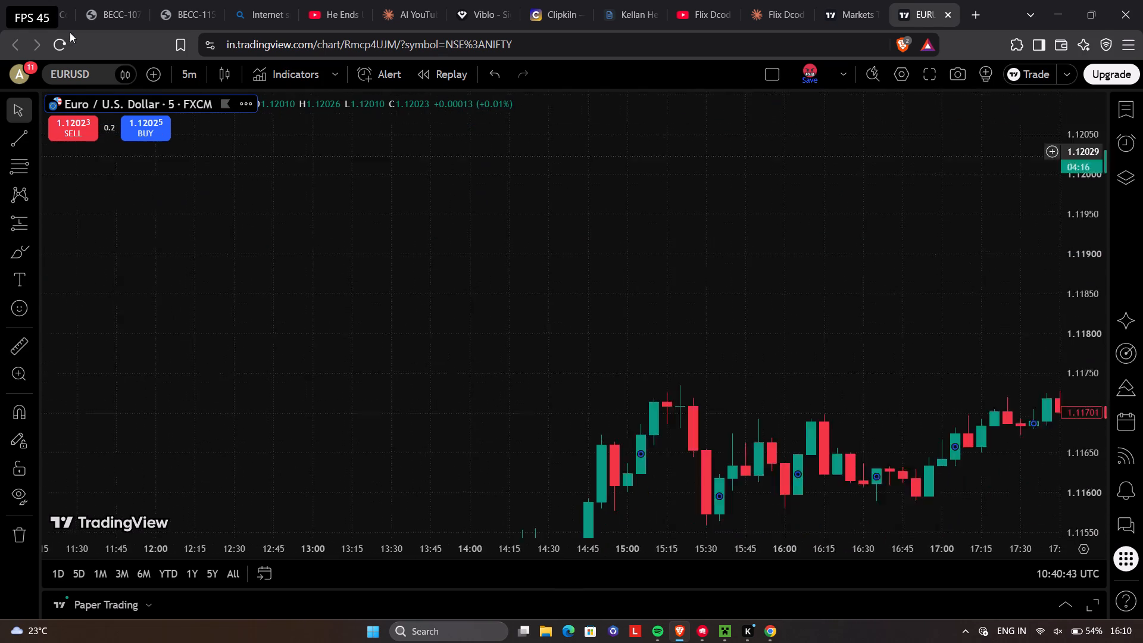
{"action": "left_click_drag", "start_coordinate": [70, 32], "coordinate": [70, 0]}
{"action": "scroll", "coordinate": [796, 260], "scroll_direction": "down", "scroll_amount": 12}
{"action": "scroll", "coordinate": [683, 301], "scroll_direction": "down", "scroll_amount": 5}
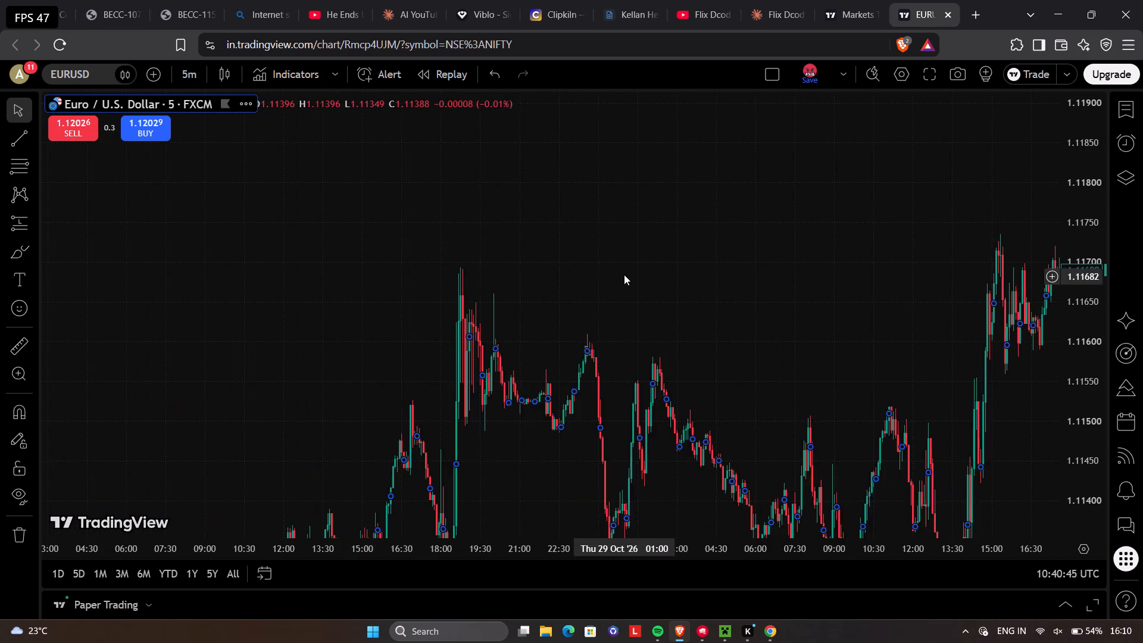
{"action": "scroll", "coordinate": [638, 310], "scroll_direction": "down", "scroll_amount": 14}
{"action": "left_click_drag", "start_coordinate": [781, 199], "coordinate": [611, 554]}
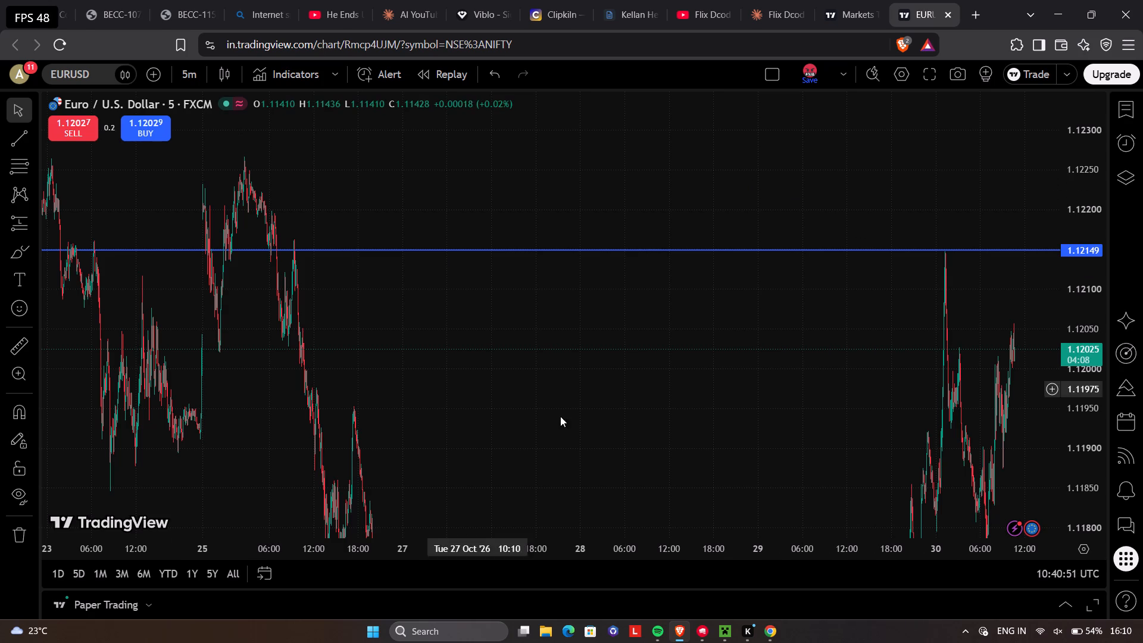
Compare the swings from 20 to 27 October and the 30 October peak with the horizontal line at 1.12149.
{"action": "scroll", "coordinate": [679, 394], "scroll_direction": "up", "scroll_amount": 3}
{"action": "scroll", "coordinate": [679, 394], "scroll_direction": "down", "scroll_amount": 16}
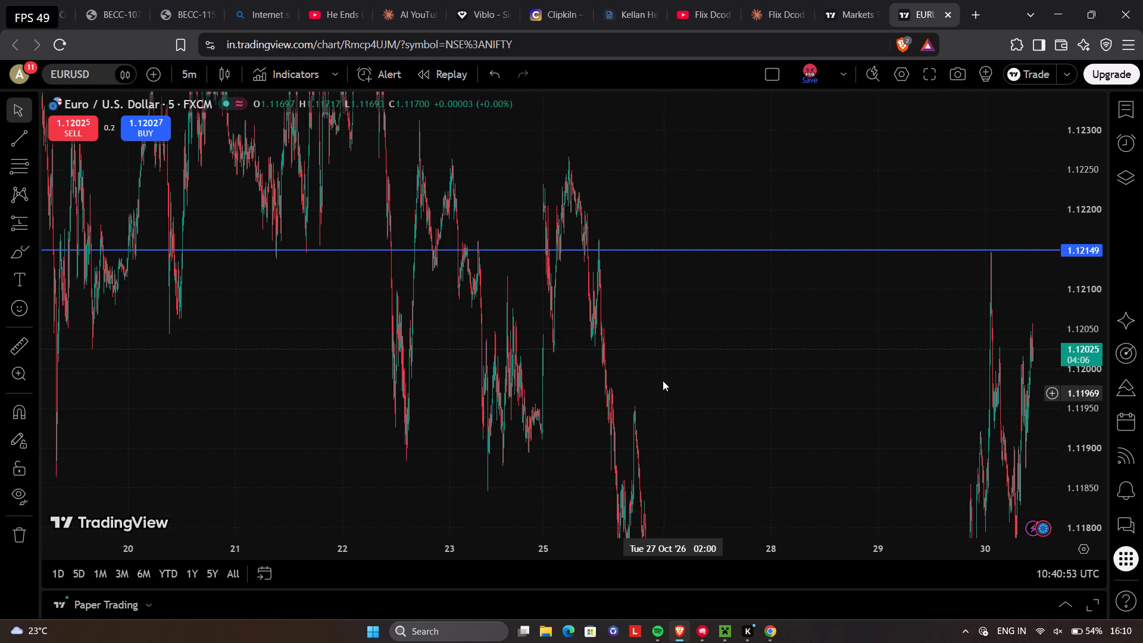
{"action": "scroll", "coordinate": [759, 74], "scroll_direction": "up", "scroll_amount": 1}
{"action": "left_click_drag", "start_coordinate": [833, 333], "coordinate": [689, 325]}
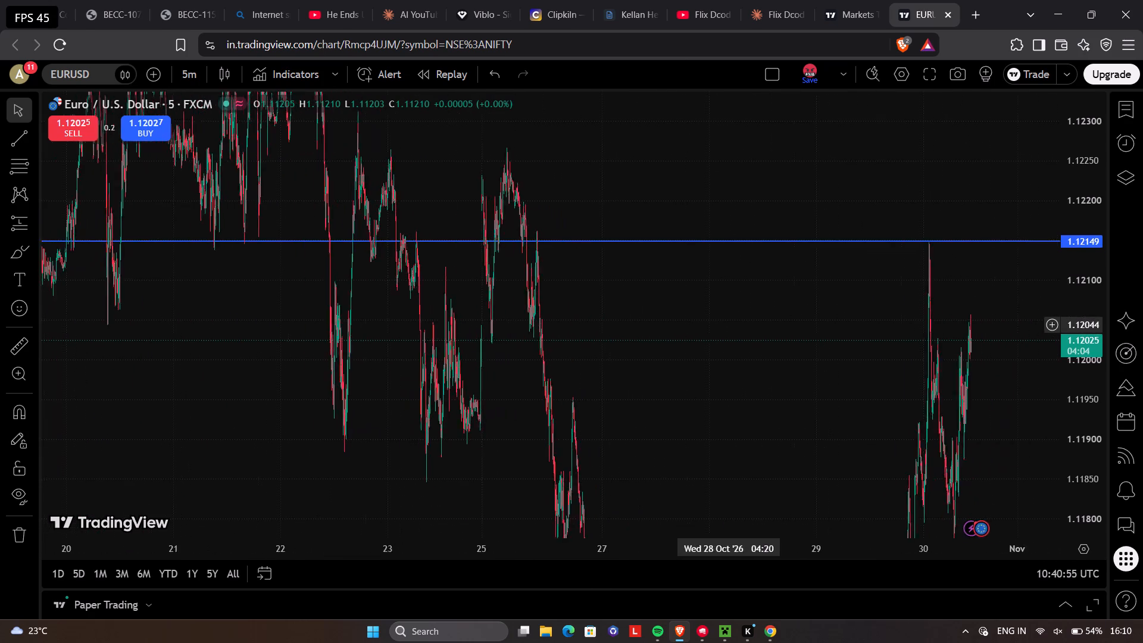
{"action": "left_click_drag", "start_coordinate": [689, 325], "coordinate": [535, 203]}
{"action": "left_click", "coordinate": [540, 205]}
{"action": "left_click_drag", "start_coordinate": [612, 291], "coordinate": [664, 331]}
{"action": "left_click_drag", "start_coordinate": [672, 332], "coordinate": [677, 332]}
{"action": "left_click_drag", "start_coordinate": [763, 199], "coordinate": [601, 352]}
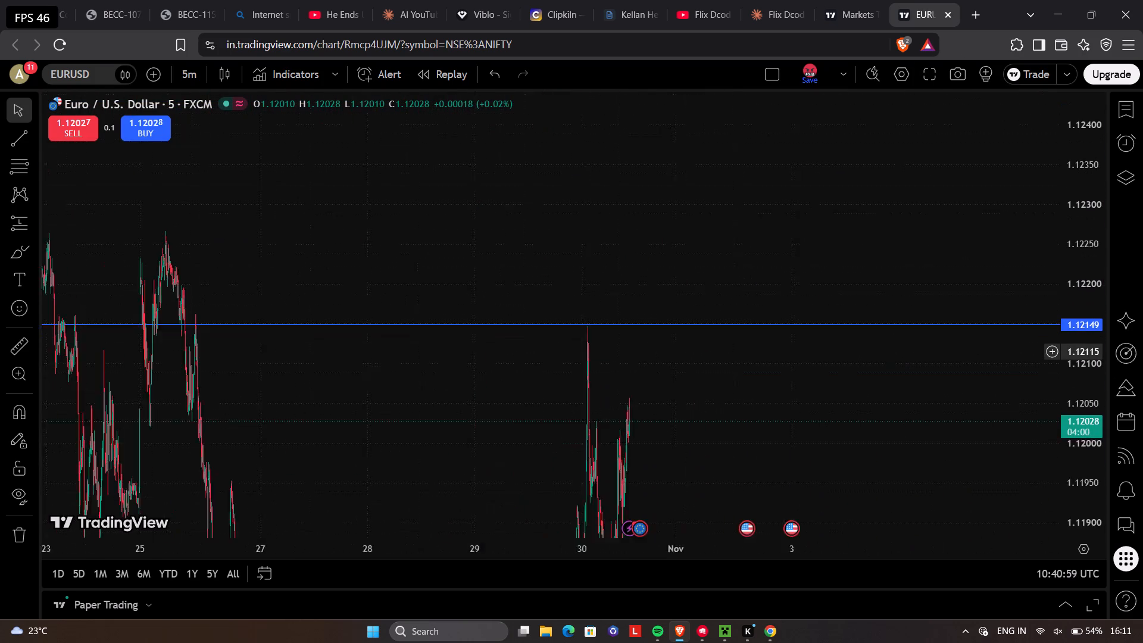
{"action": "left_click_drag", "start_coordinate": [601, 352], "coordinate": [655, 393]}
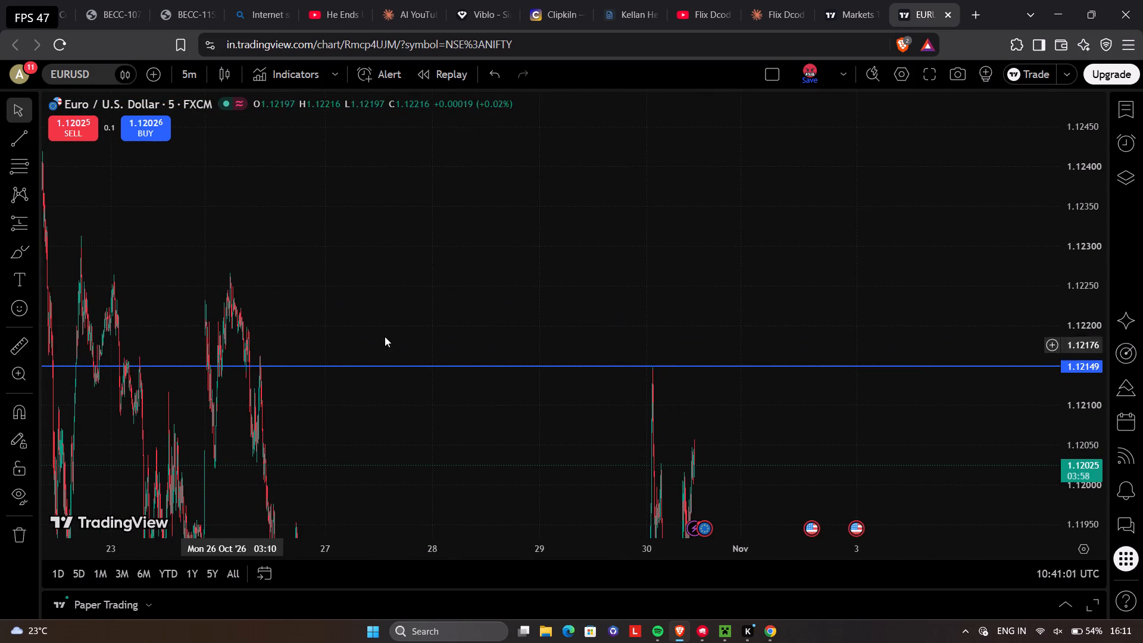
{"action": "left_click_drag", "start_coordinate": [878, 431], "coordinate": [829, 270]}
{"action": "left_click_drag", "start_coordinate": [933, 404], "coordinate": [777, 357]}
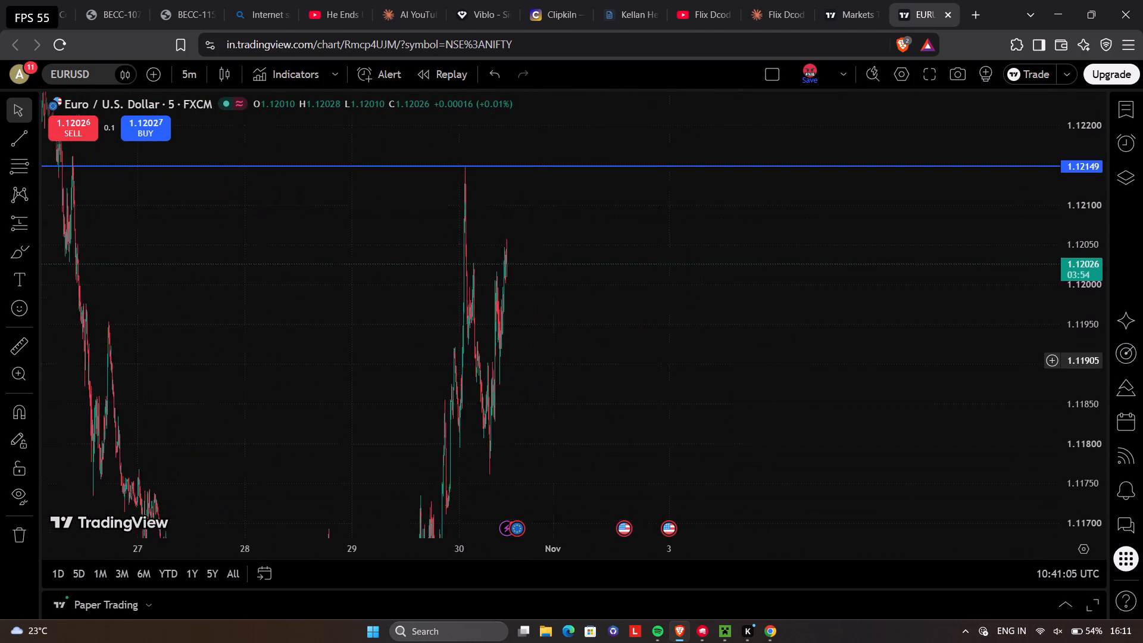
{"action": "left_click_drag", "start_coordinate": [777, 357], "coordinate": [776, 357]}
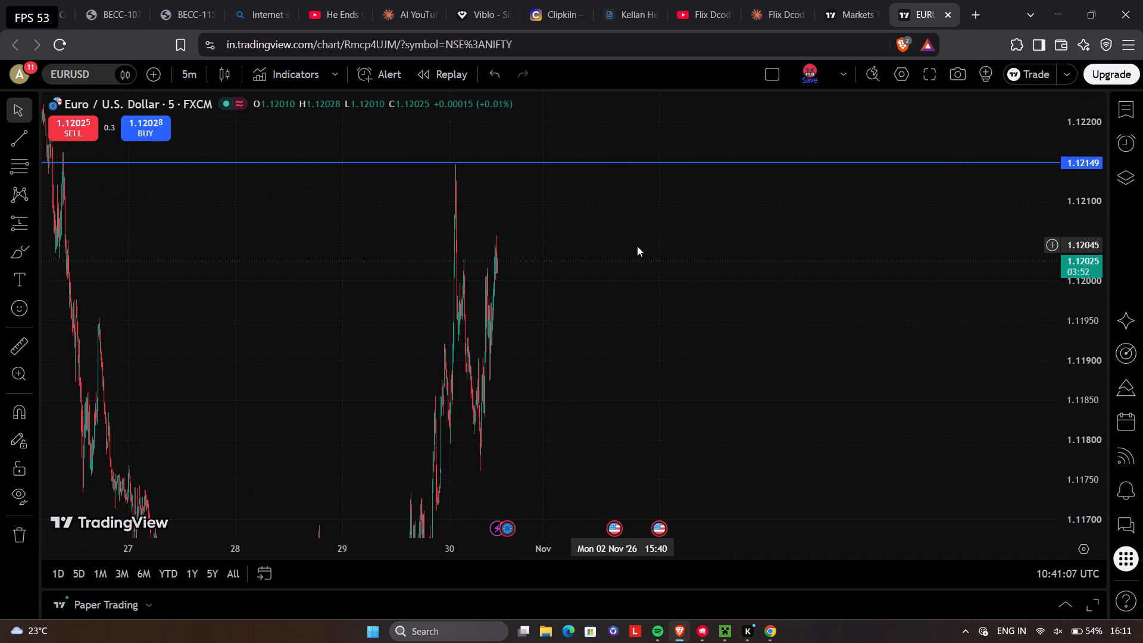
Examine the 30 October candles closely, from the peak at the horizontal line to the latest candle.
{"action": "scroll", "coordinate": [654, 247], "scroll_direction": "down", "scroll_amount": 4}
{"action": "scroll", "coordinate": [654, 252], "scroll_direction": "up", "scroll_amount": 9}
{"action": "left_click_drag", "start_coordinate": [394, 263], "coordinate": [1142, 373]}
{"action": "scroll", "coordinate": [1014, 372], "scroll_direction": "up", "scroll_amount": 3}
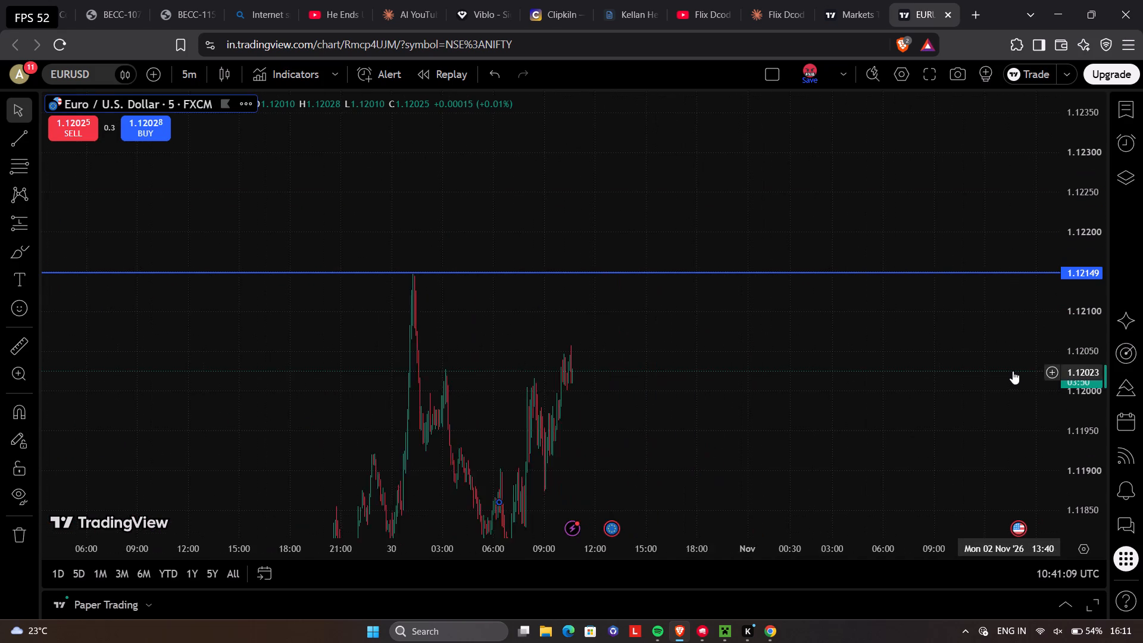
{"action": "scroll", "coordinate": [1013, 371], "scroll_direction": "up", "scroll_amount": 3}
{"action": "scroll", "coordinate": [1011, 369], "scroll_direction": "down", "scroll_amount": 1}
{"action": "scroll", "coordinate": [1011, 369], "scroll_direction": "up", "scroll_amount": 3}
{"action": "left_click_drag", "start_coordinate": [502, 296], "coordinate": [820, 92]}
{"action": "scroll", "coordinate": [801, 226], "scroll_direction": "up", "scroll_amount": 9}
{"action": "left_click_drag", "start_coordinate": [318, 280], "coordinate": [653, 334]}
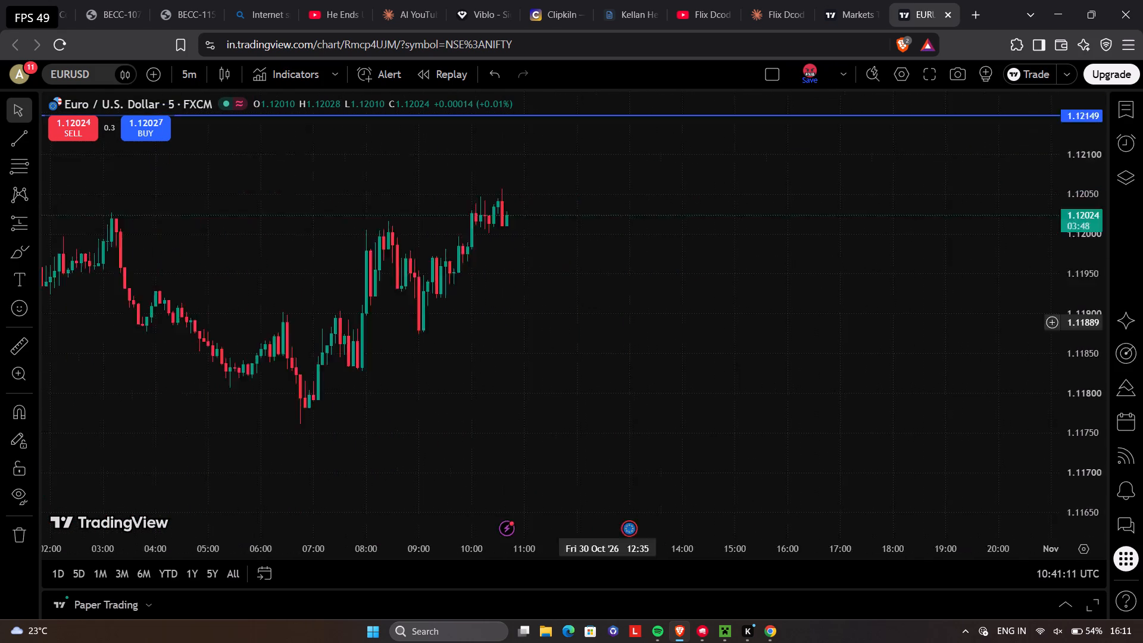
{"action": "left_click_drag", "start_coordinate": [653, 334], "coordinate": [784, 373]}
{"action": "scroll", "coordinate": [802, 373], "scroll_direction": "up", "scroll_amount": 8}
{"action": "scroll", "coordinate": [268, 279], "scroll_direction": "down", "scroll_amount": 9}
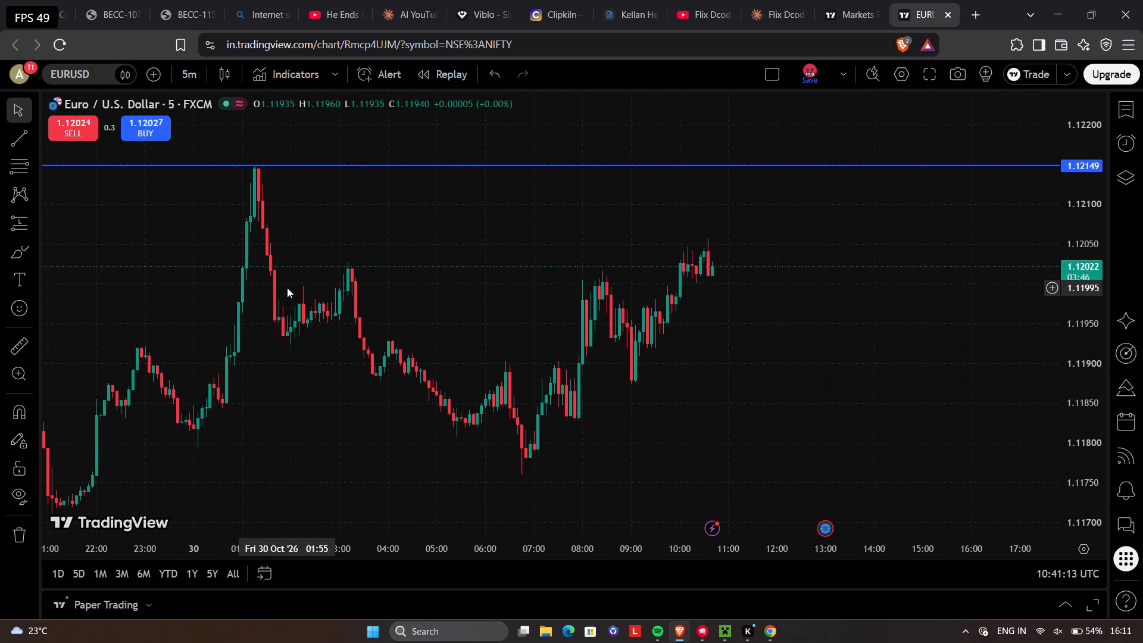
{"action": "left_click_drag", "start_coordinate": [704, 310], "coordinate": [629, 344]}
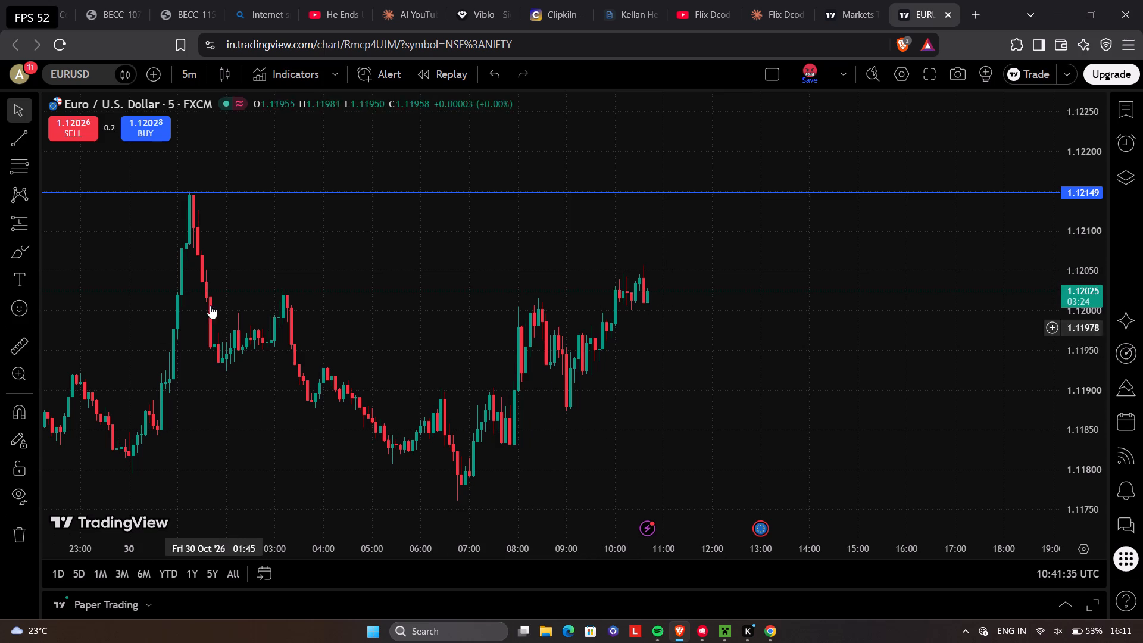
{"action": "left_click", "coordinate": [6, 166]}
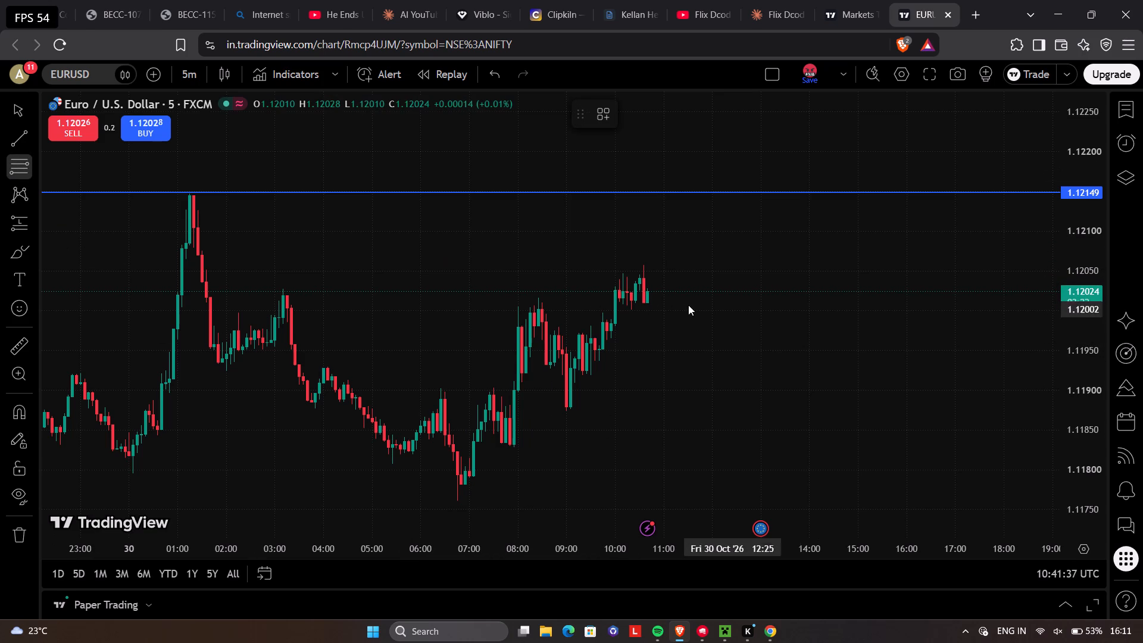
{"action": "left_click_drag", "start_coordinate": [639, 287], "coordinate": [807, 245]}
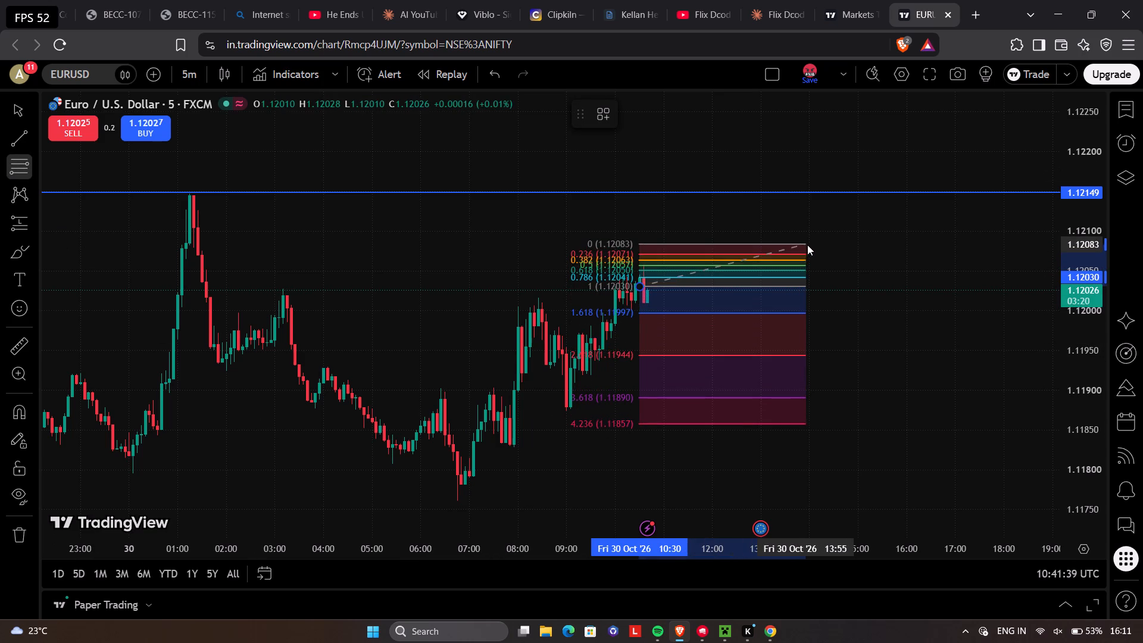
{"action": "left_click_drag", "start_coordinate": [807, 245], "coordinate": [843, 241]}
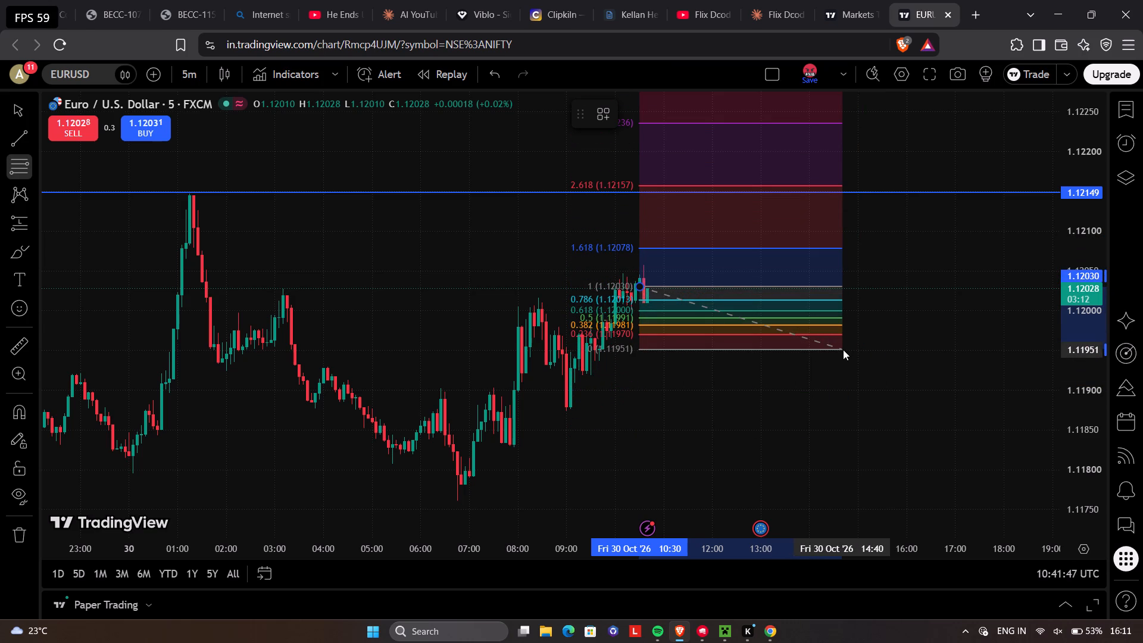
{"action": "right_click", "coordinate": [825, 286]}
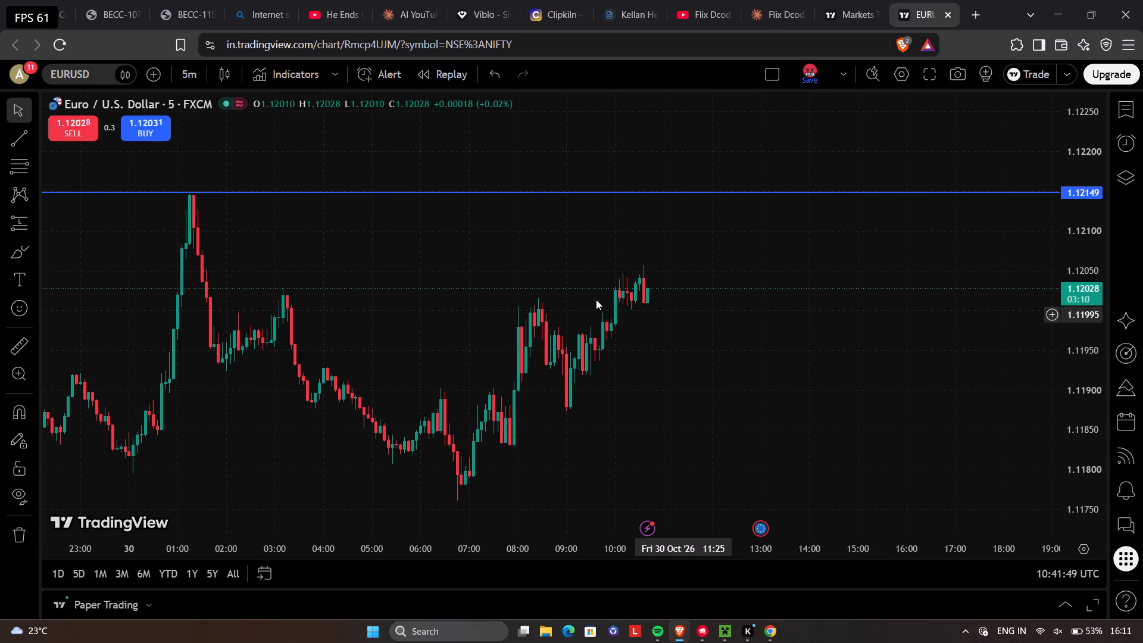
Draw a Gann box beside the latest candle, from about 1.12027 at 10:45 to about 1.11889 at 14:10 on 30 October.
{"action": "left_click_drag", "start_coordinate": [648, 287], "coordinate": [720, 313]}
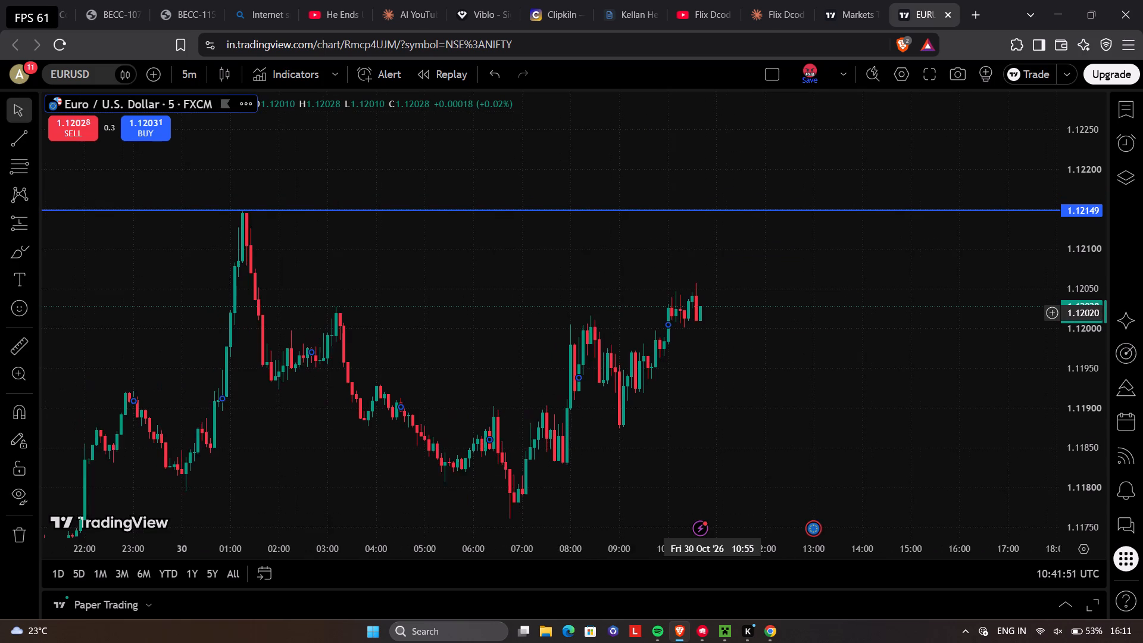
{"action": "left_click_drag", "start_coordinate": [720, 313], "coordinate": [726, 314]}
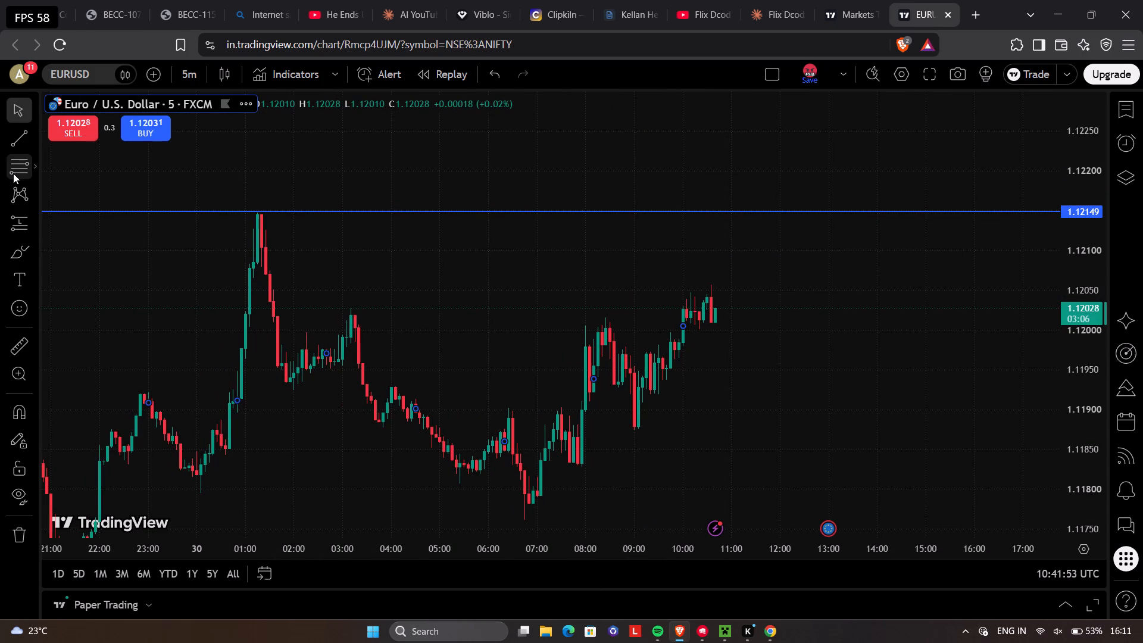
{"action": "right_click", "coordinate": [26, 170]}
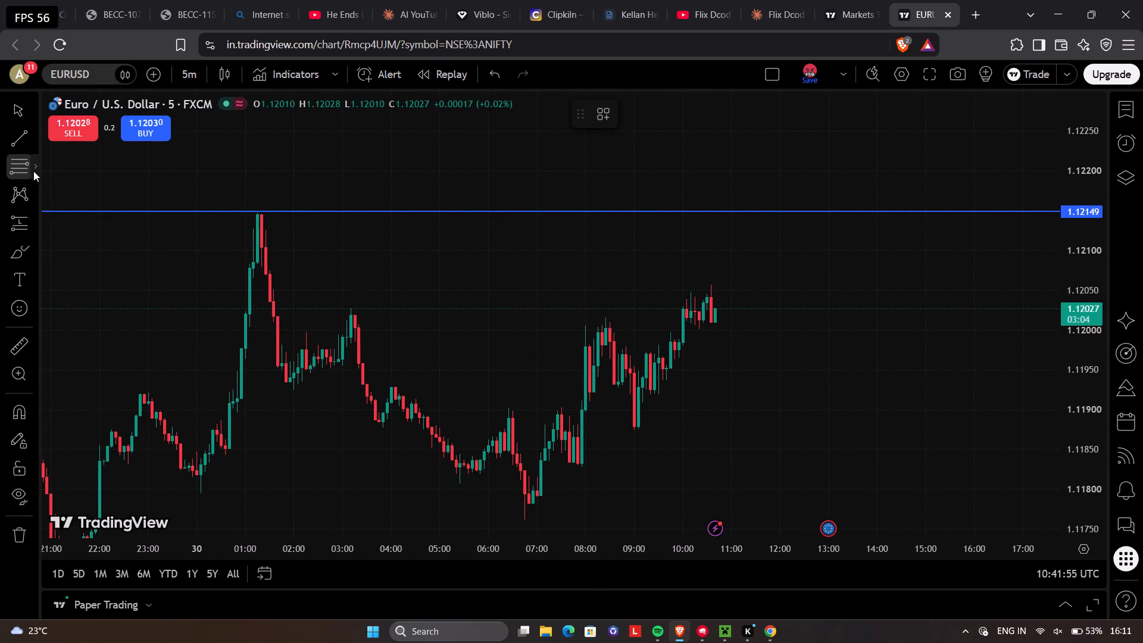
{"action": "left_click", "coordinate": [33, 171]}
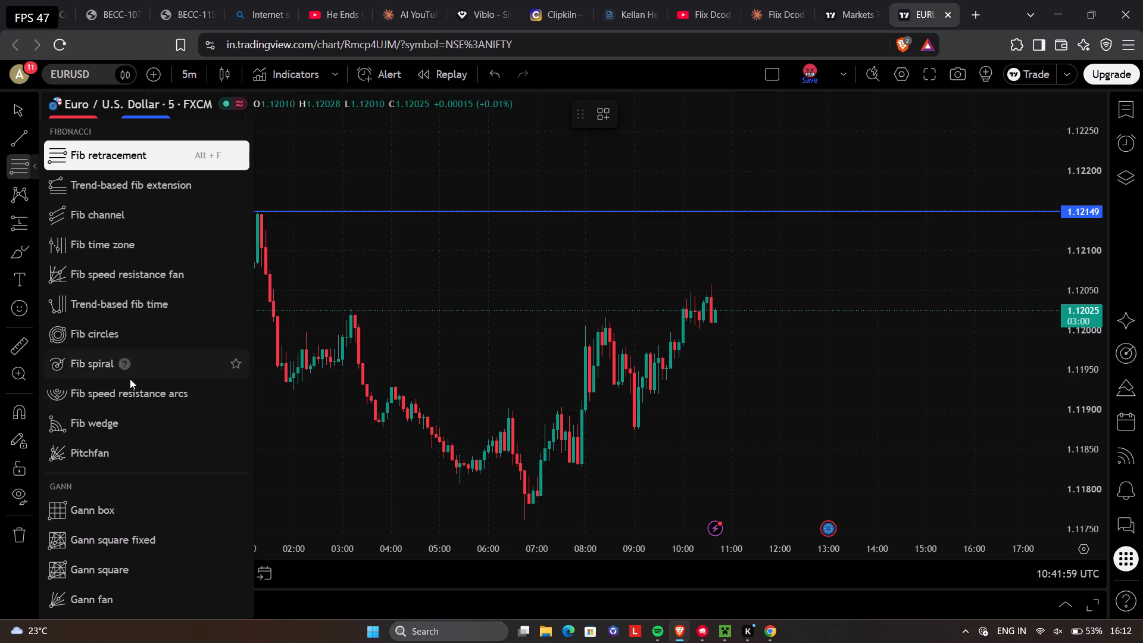
{"action": "scroll", "coordinate": [145, 423], "scroll_direction": "down", "scroll_amount": 4}
{"action": "scroll", "coordinate": [146, 498], "scroll_direction": "down", "scroll_amount": 3}
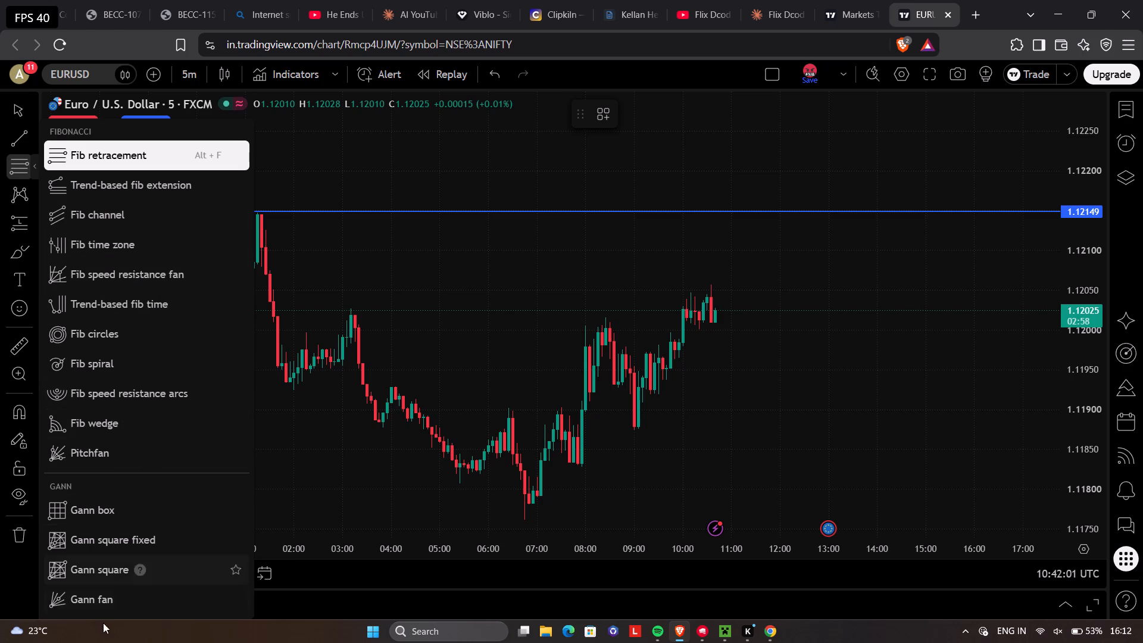
{"action": "left_click", "coordinate": [131, 520]}
{"action": "left_click_drag", "start_coordinate": [717, 308], "coordinate": [927, 420]}
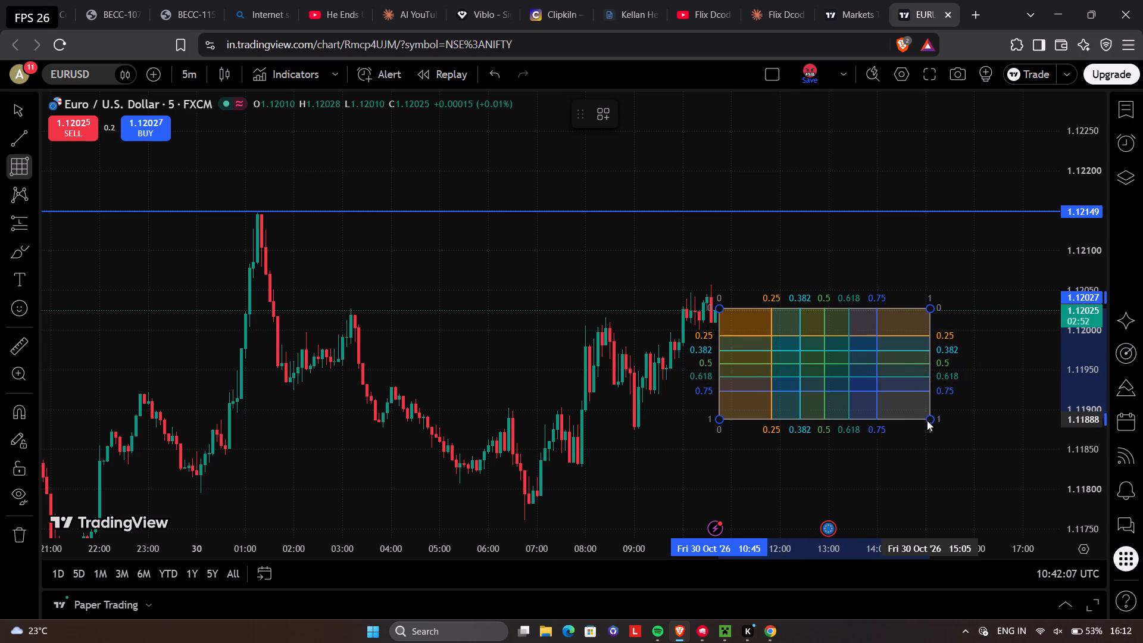
{"action": "left_click_drag", "start_coordinate": [927, 420], "coordinate": [926, 427]}
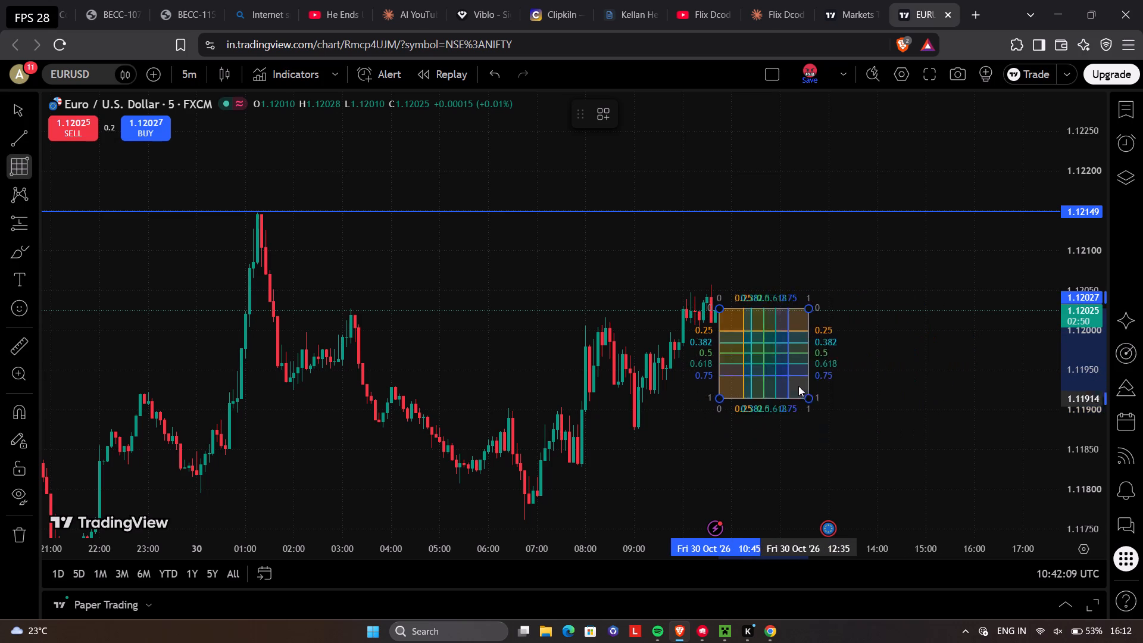
{"action": "left_click", "coordinate": [884, 419]}
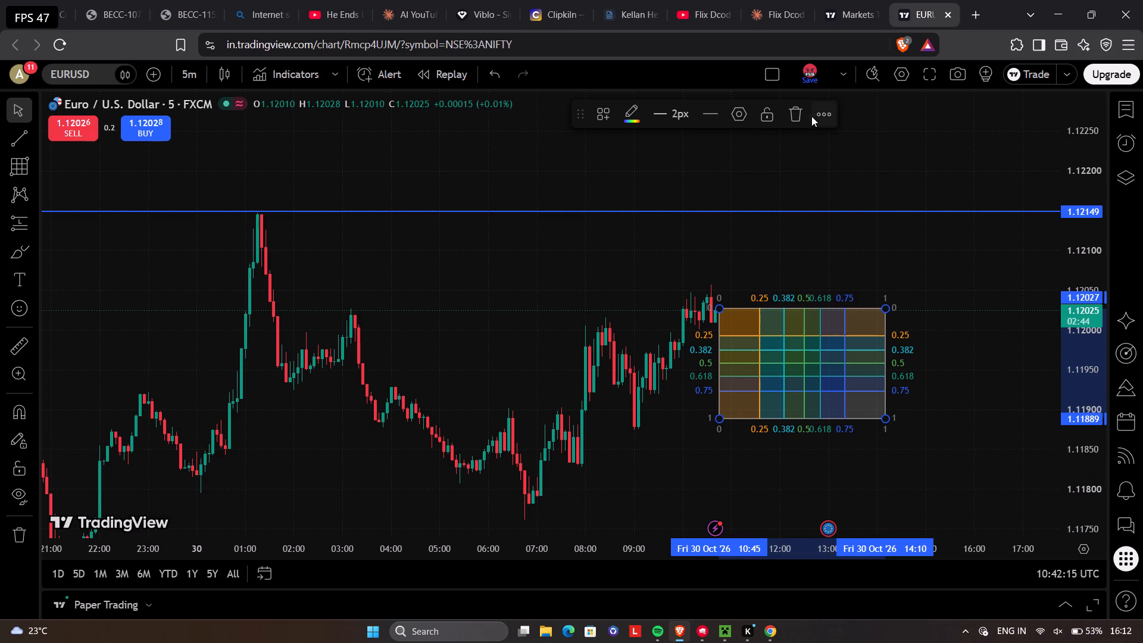
Delete the Gann box beside the latest candle.
{"action": "left_click", "coordinate": [792, 118]}
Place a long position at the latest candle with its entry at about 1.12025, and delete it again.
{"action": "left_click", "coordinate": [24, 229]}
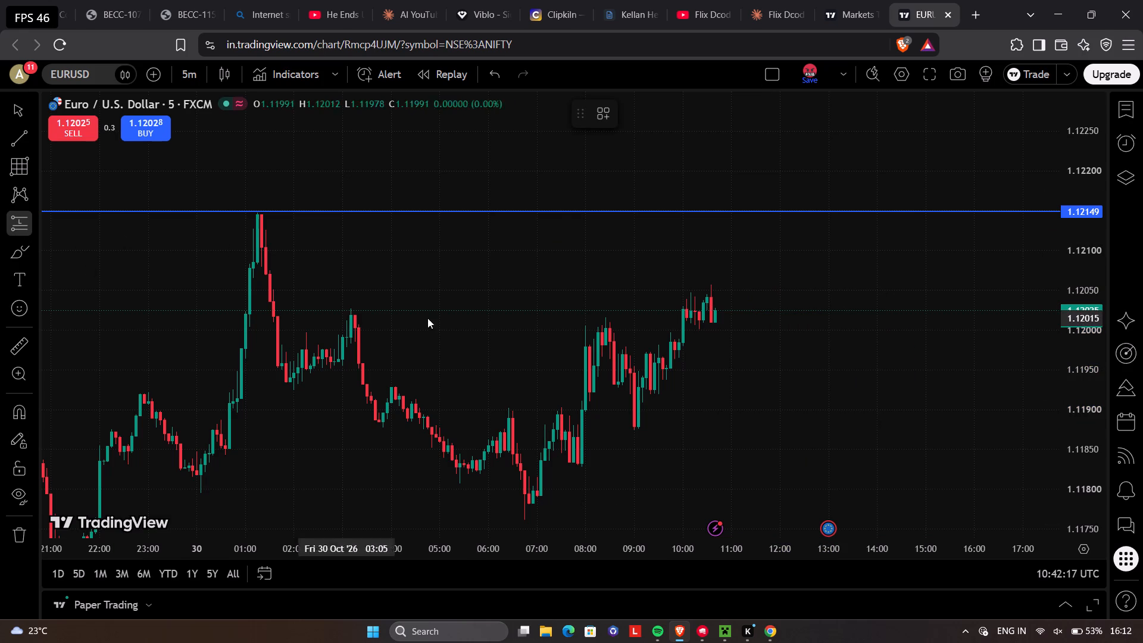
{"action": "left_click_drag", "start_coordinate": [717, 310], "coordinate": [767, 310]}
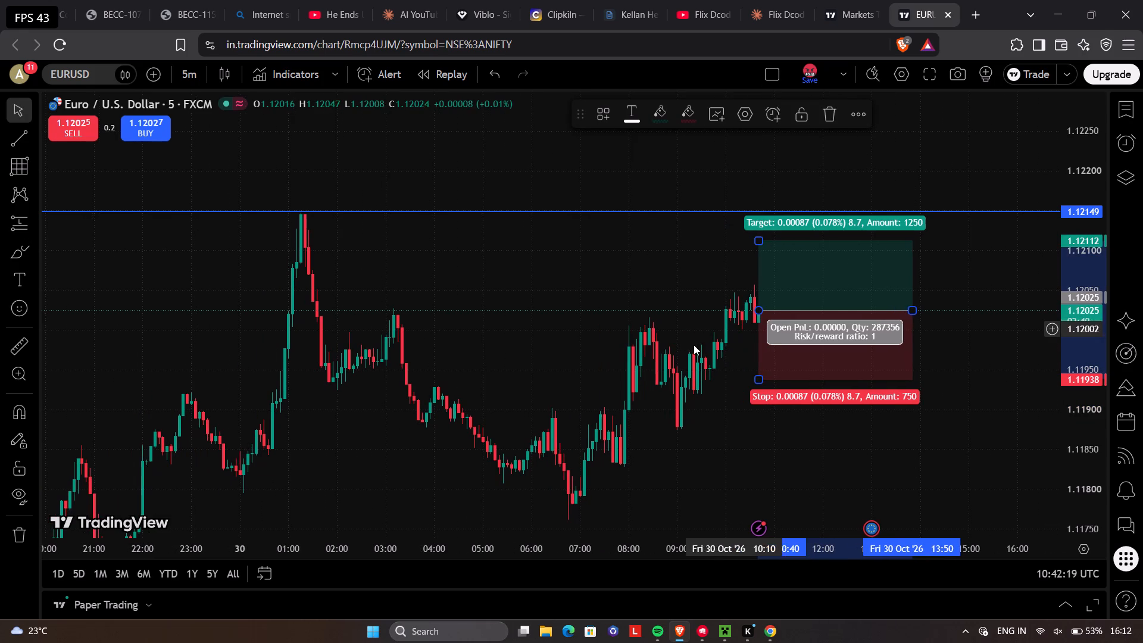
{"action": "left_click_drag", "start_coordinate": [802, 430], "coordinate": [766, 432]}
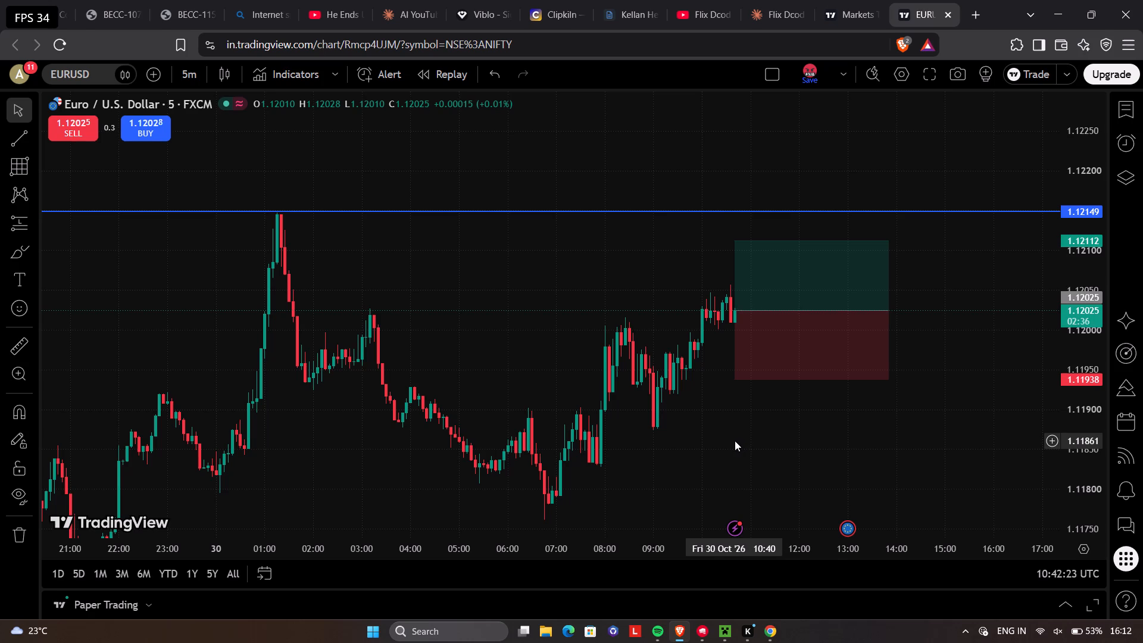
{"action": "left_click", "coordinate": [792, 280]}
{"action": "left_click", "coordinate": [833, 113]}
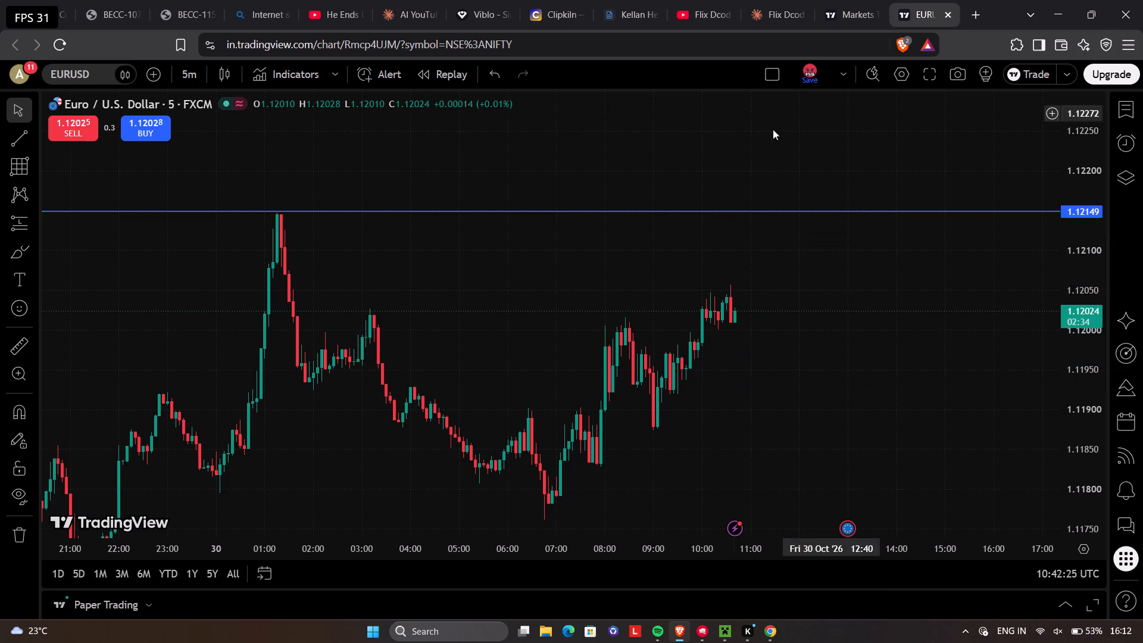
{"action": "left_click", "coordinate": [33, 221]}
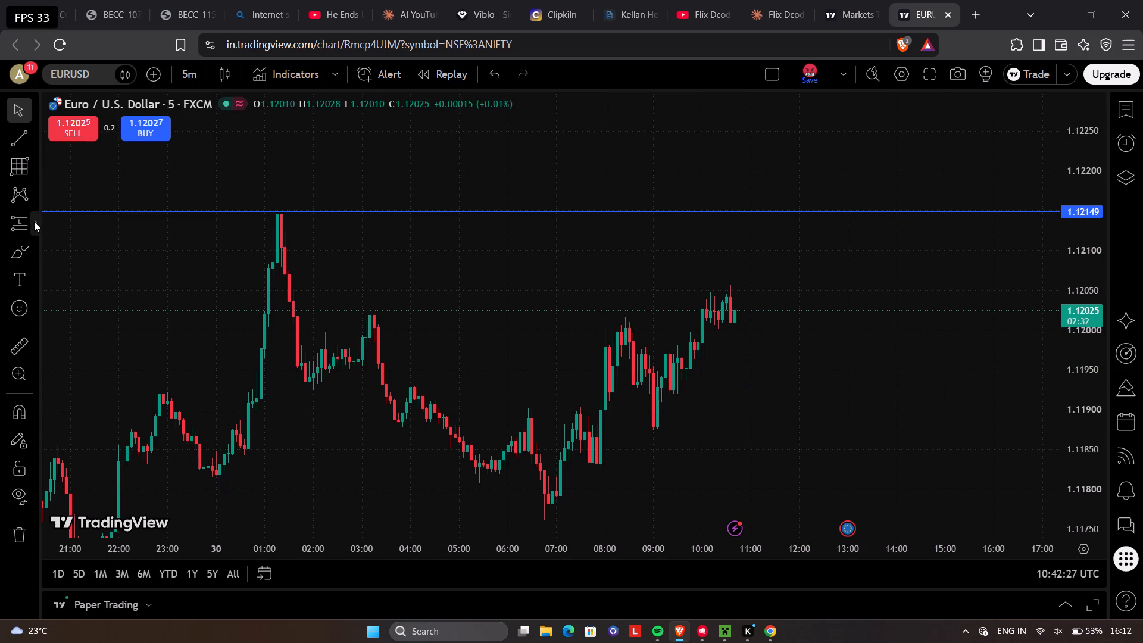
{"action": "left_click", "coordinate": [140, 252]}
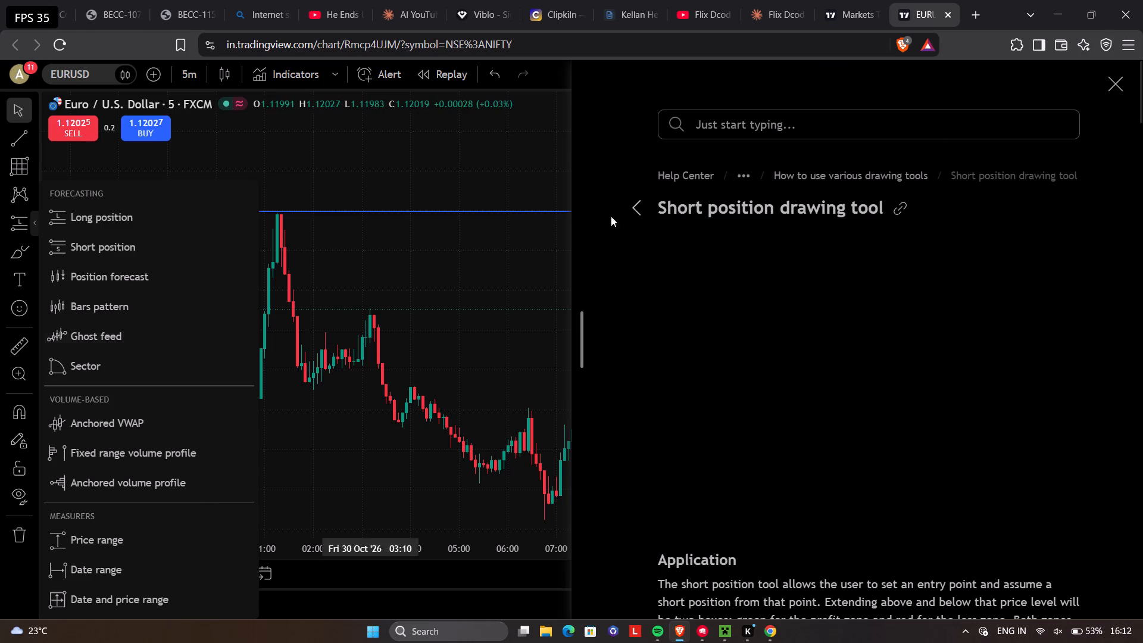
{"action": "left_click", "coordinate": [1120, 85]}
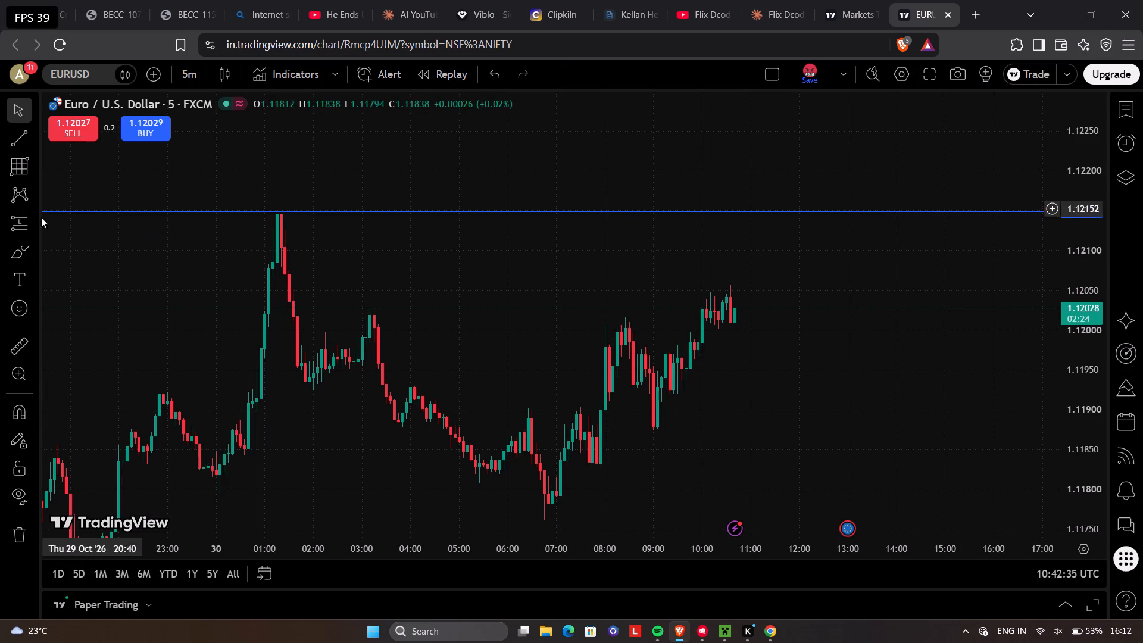
Place a short position at the 10:40 candle on 30 October with its entry at about 1.12032.
{"action": "left_click", "coordinate": [36, 220]}
{"action": "left_click", "coordinate": [104, 249]}
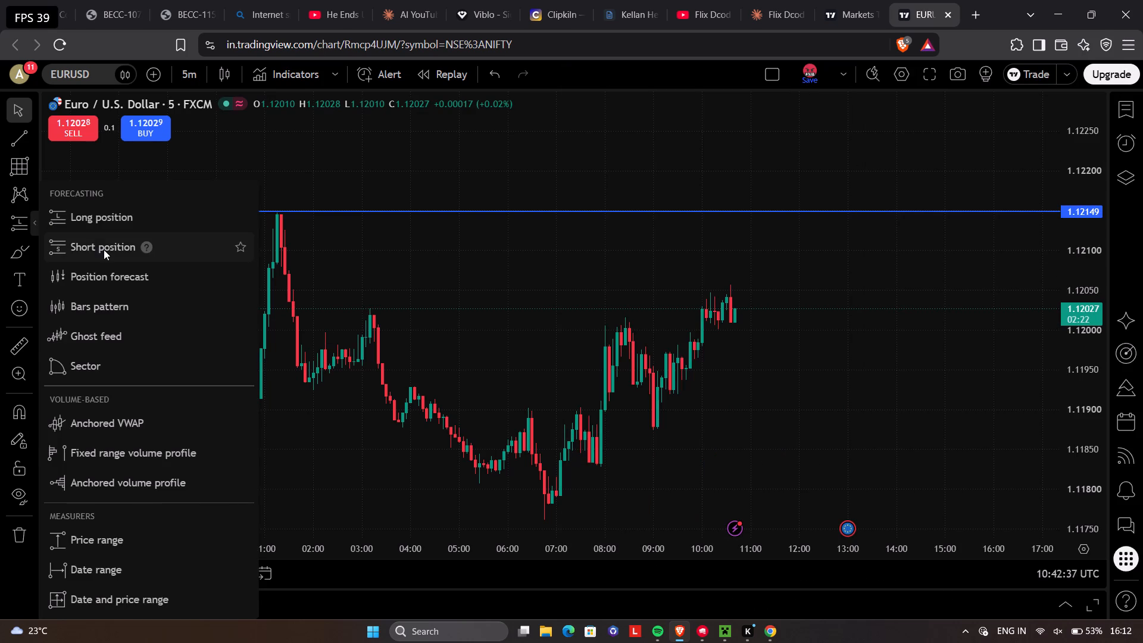
{"action": "left_click", "coordinate": [736, 305]}
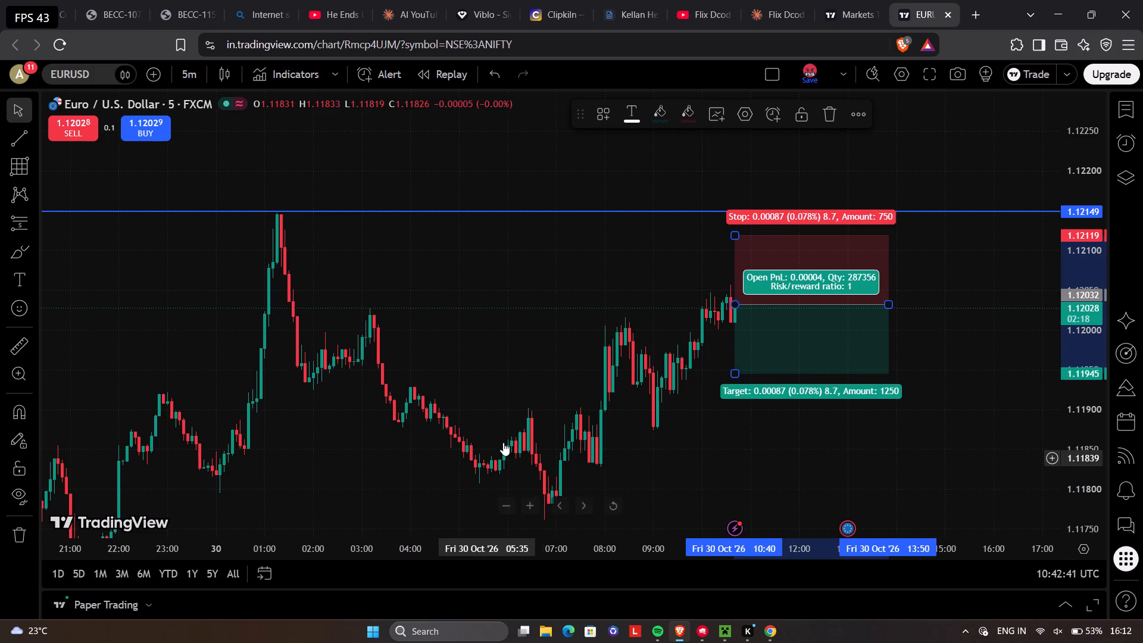
{"action": "left_click", "coordinate": [987, 406]}
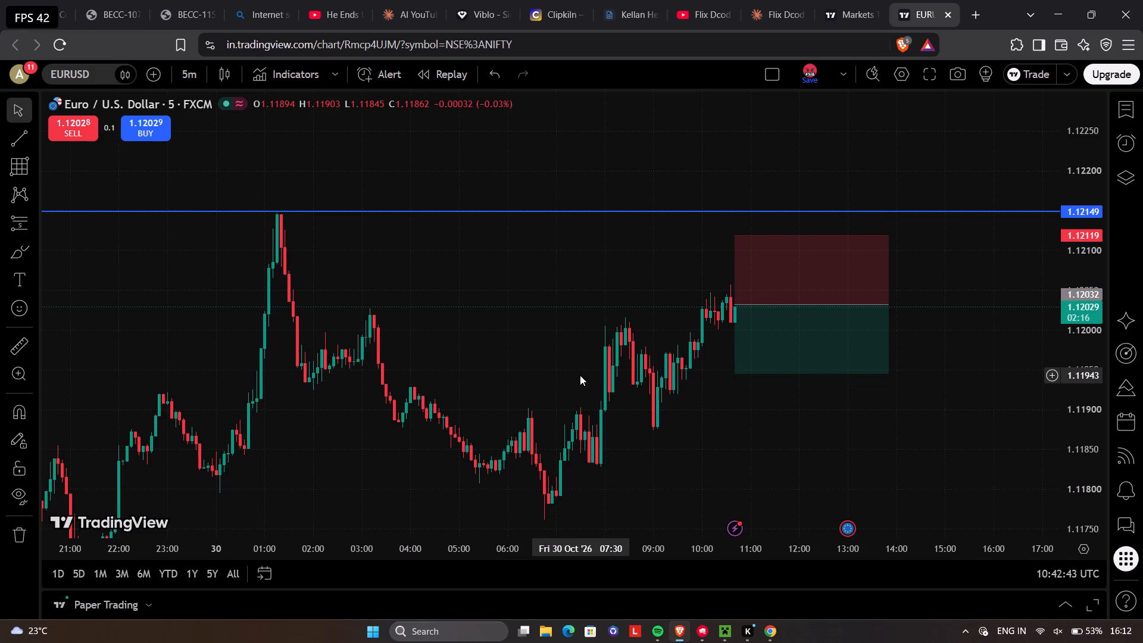
Tighten the short position's stop to about 1.12059 and extend its target down to about 1.11911.
{"action": "left_click", "coordinate": [782, 307]}
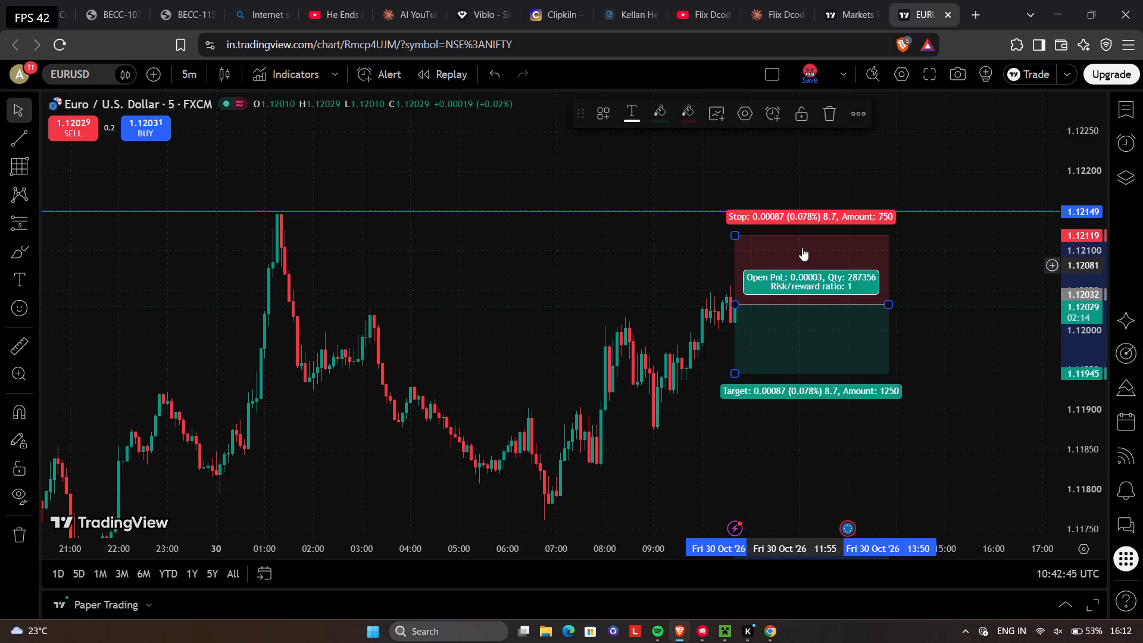
{"action": "left_click_drag", "start_coordinate": [732, 236], "coordinate": [732, 275]}
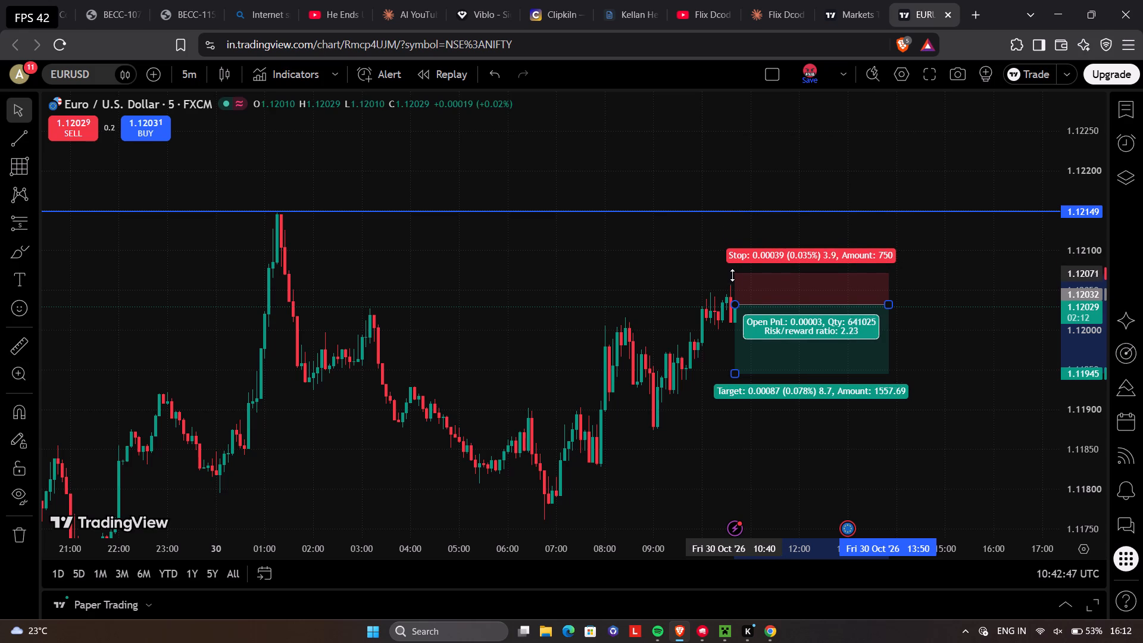
{"action": "left_click_drag", "start_coordinate": [732, 275], "coordinate": [737, 283]}
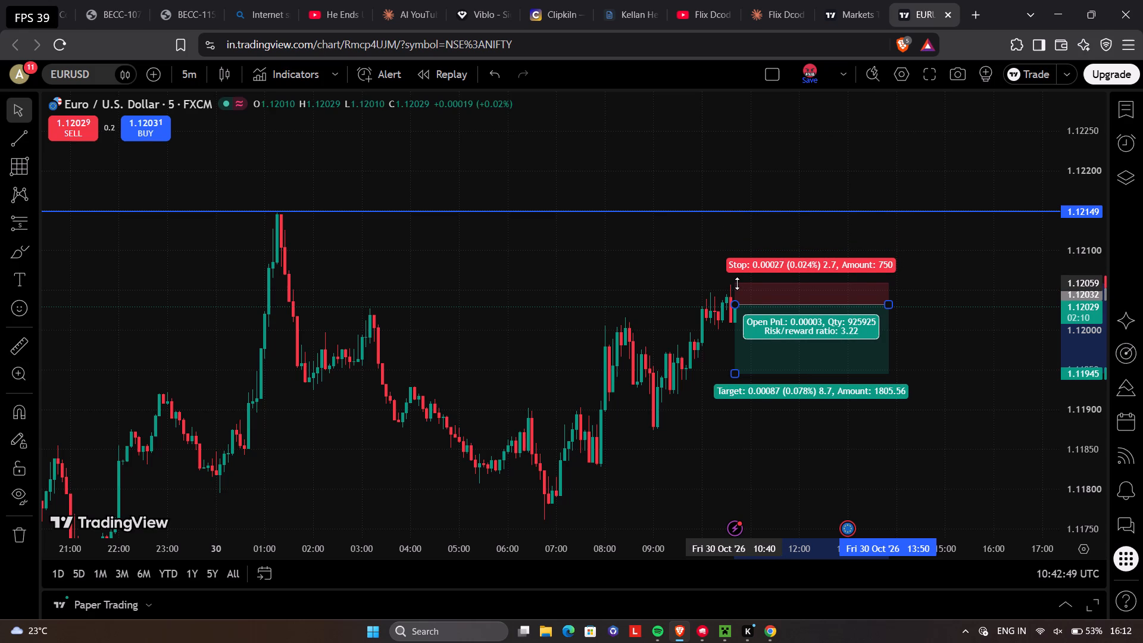
{"action": "left_click_drag", "start_coordinate": [737, 283], "coordinate": [738, 283]}
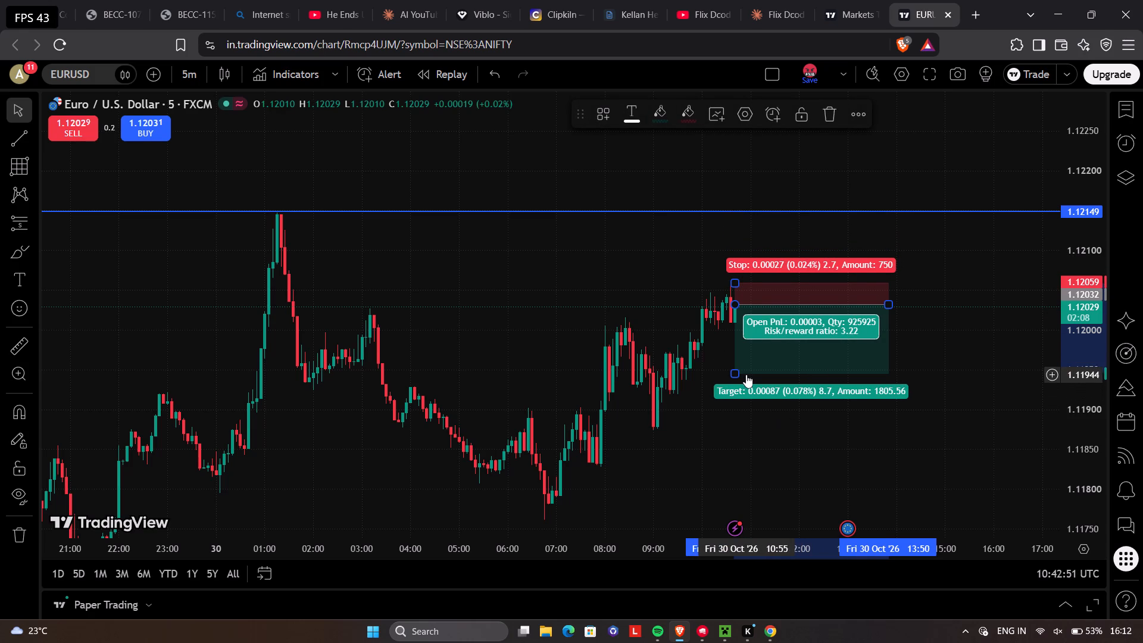
{"action": "left_click_drag", "start_coordinate": [737, 370], "coordinate": [735, 401]}
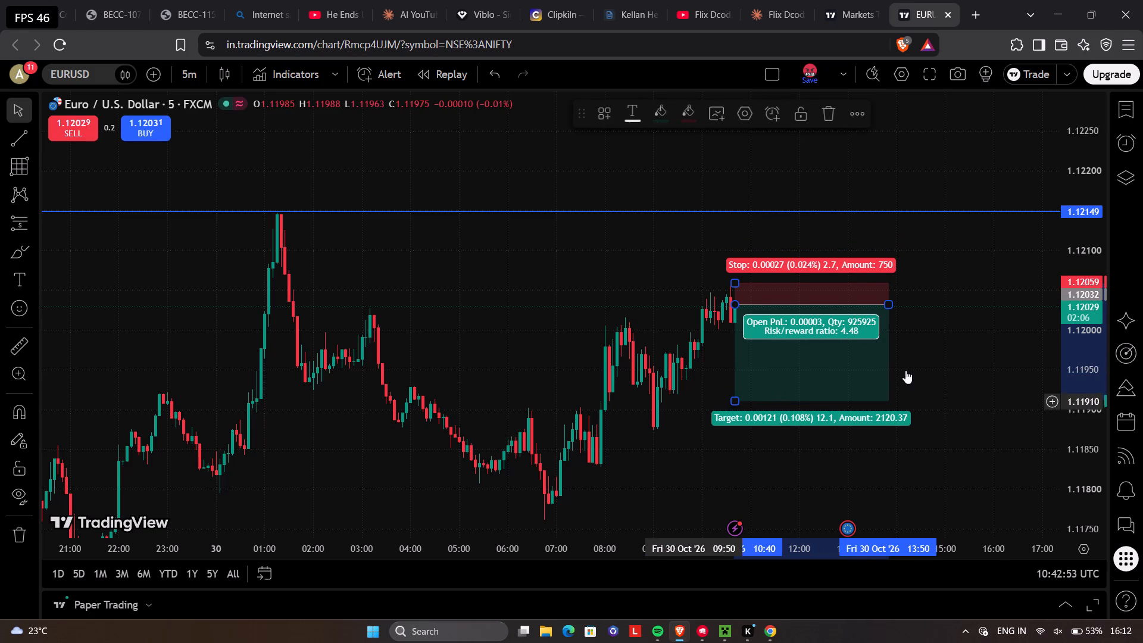
{"action": "left_click", "coordinate": [979, 355]}
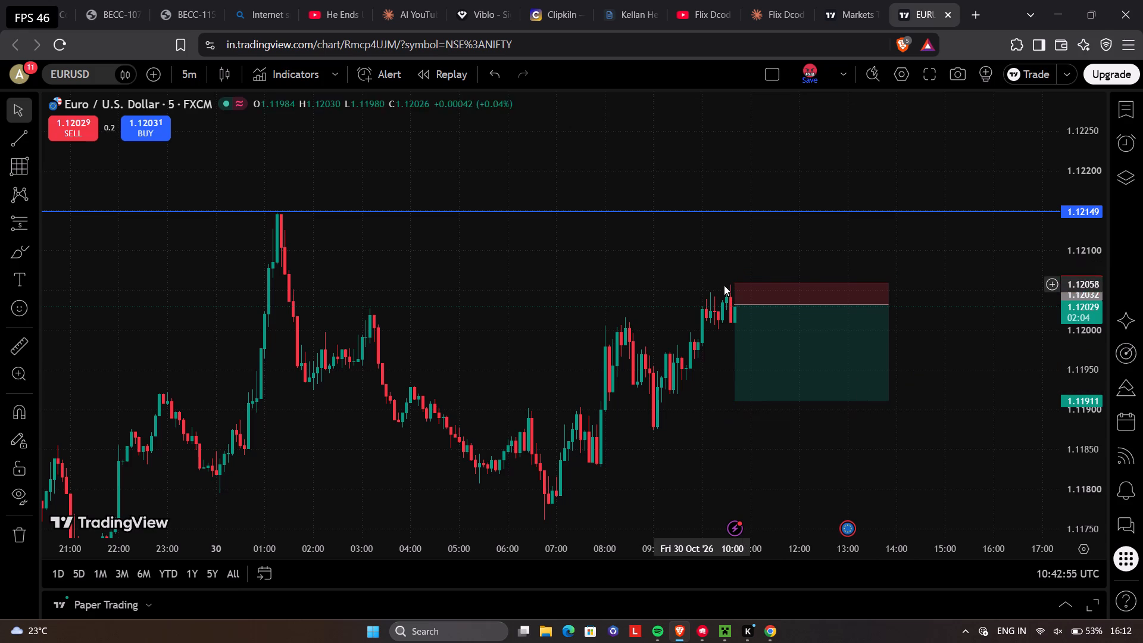
Raise the short position's stop level to about 1.12096.
{"action": "left_click_drag", "start_coordinate": [736, 284], "coordinate": [736, 253]}
Shorten the short position so that it ends at about 11:25 on 30 October.
{"action": "scroll", "coordinate": [852, 354], "scroll_direction": "up", "scroll_amount": 5}
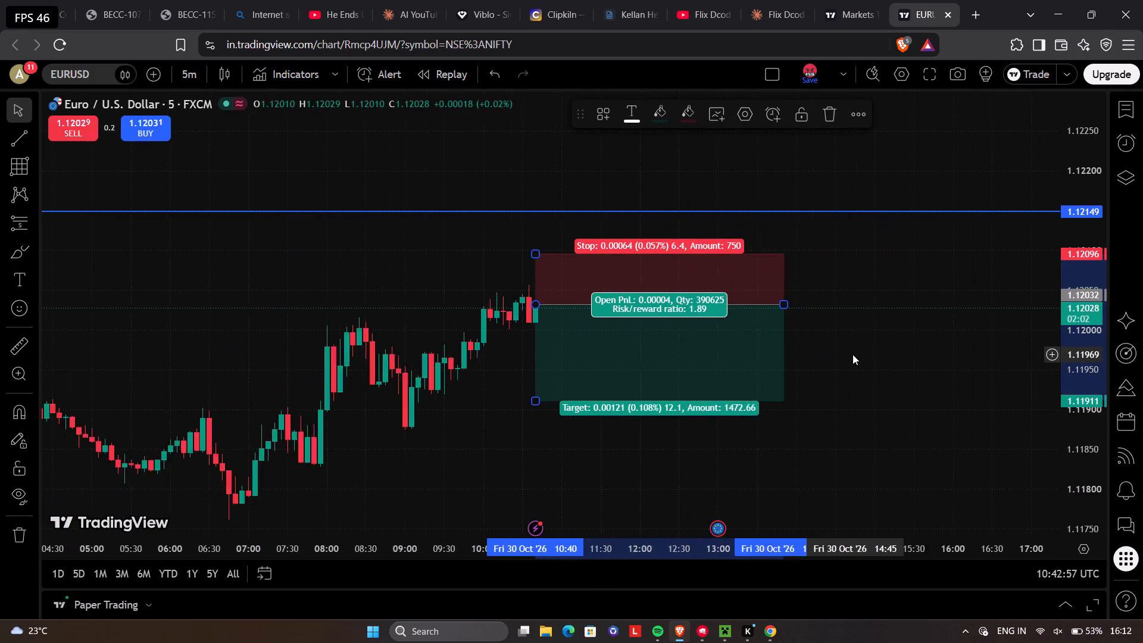
{"action": "scroll", "coordinate": [852, 354], "scroll_direction": "up", "scroll_amount": 9}
{"action": "left_click_drag", "start_coordinate": [544, 452], "coordinate": [1016, 410]}
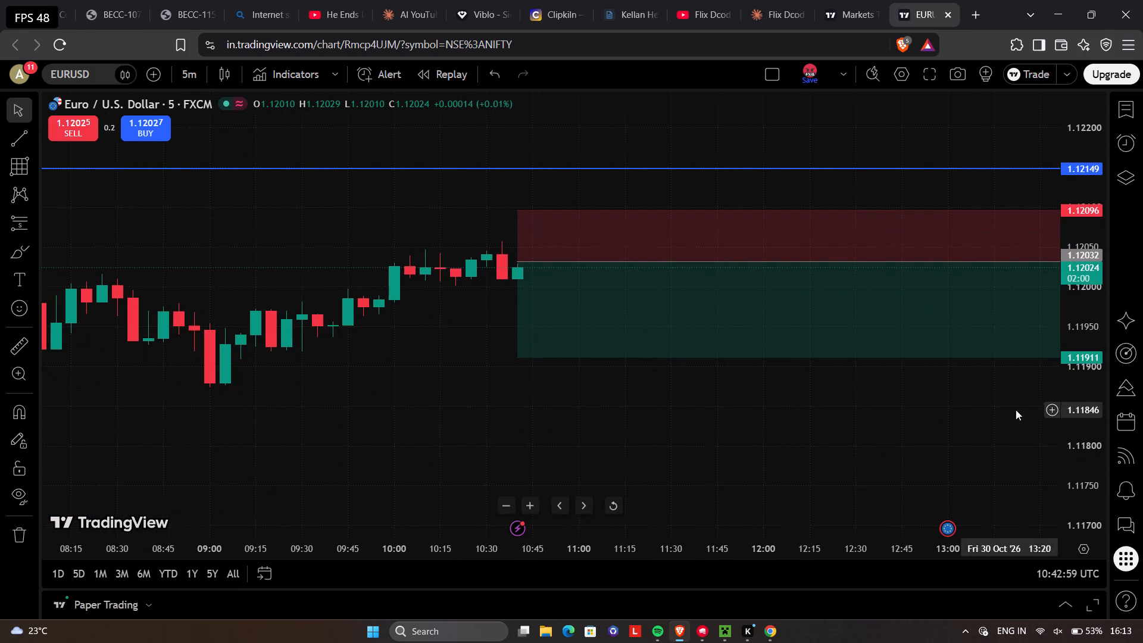
{"action": "left_click_drag", "start_coordinate": [836, 446], "coordinate": [614, 432]}
{"action": "left_click_drag", "start_coordinate": [888, 252], "coordinate": [883, 252]}
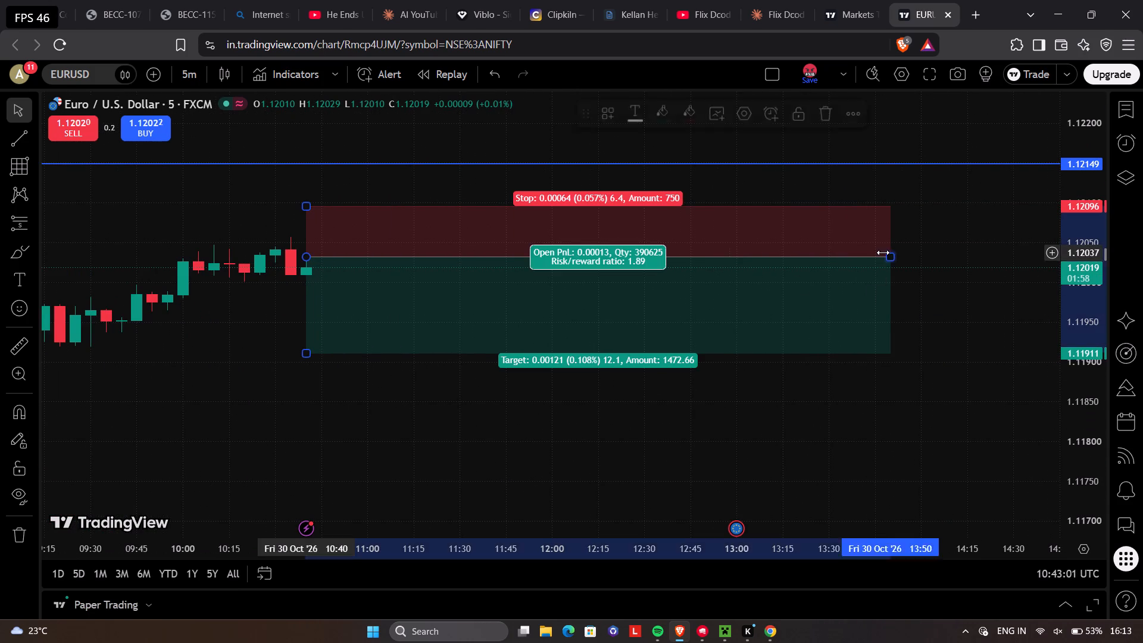
{"action": "left_click_drag", "start_coordinate": [883, 252], "coordinate": [452, 252]}
Examine the short position against the latest candles and the earlier 30 October swings below the horizontal line.
{"action": "left_click_drag", "start_coordinate": [522, 339], "coordinate": [714, 358]}
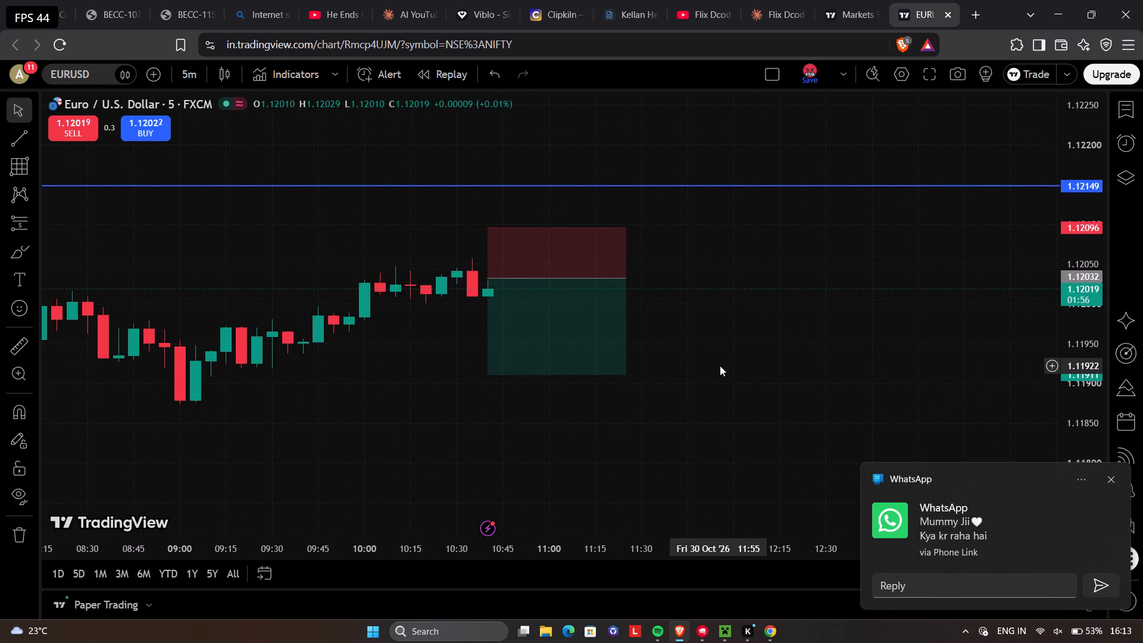
{"action": "scroll", "coordinate": [664, 370], "scroll_direction": "up", "scroll_amount": 1}
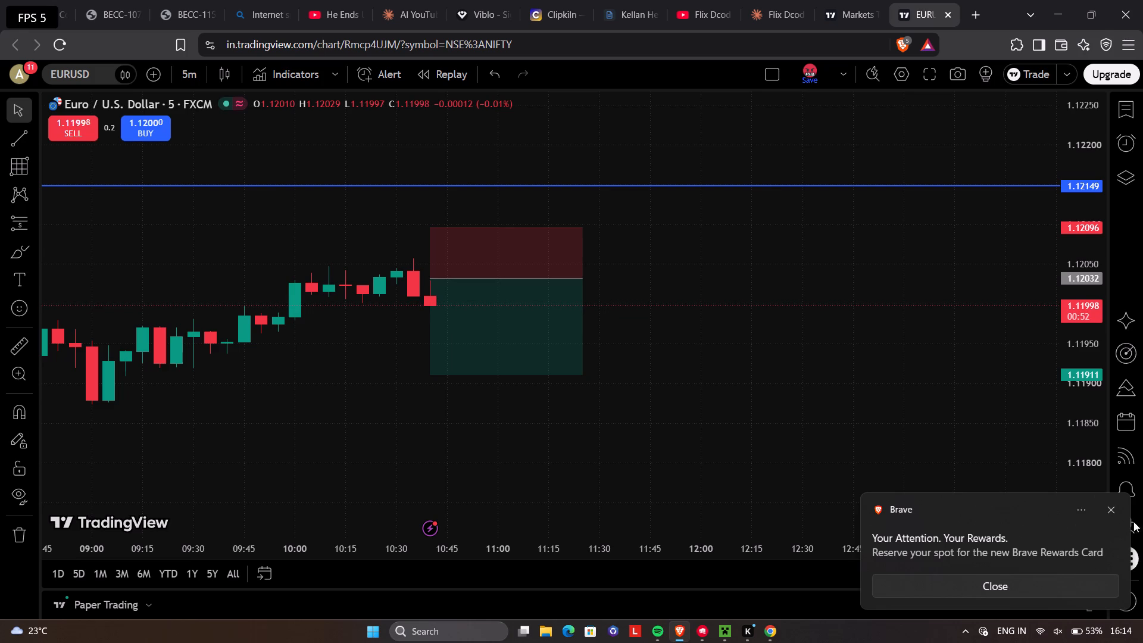
{"action": "left_click", "coordinate": [1113, 511]}
{"action": "left_click_drag", "start_coordinate": [660, 476], "coordinate": [806, 383]}
{"action": "scroll", "coordinate": [832, 374], "scroll_direction": "up", "scroll_amount": 4}
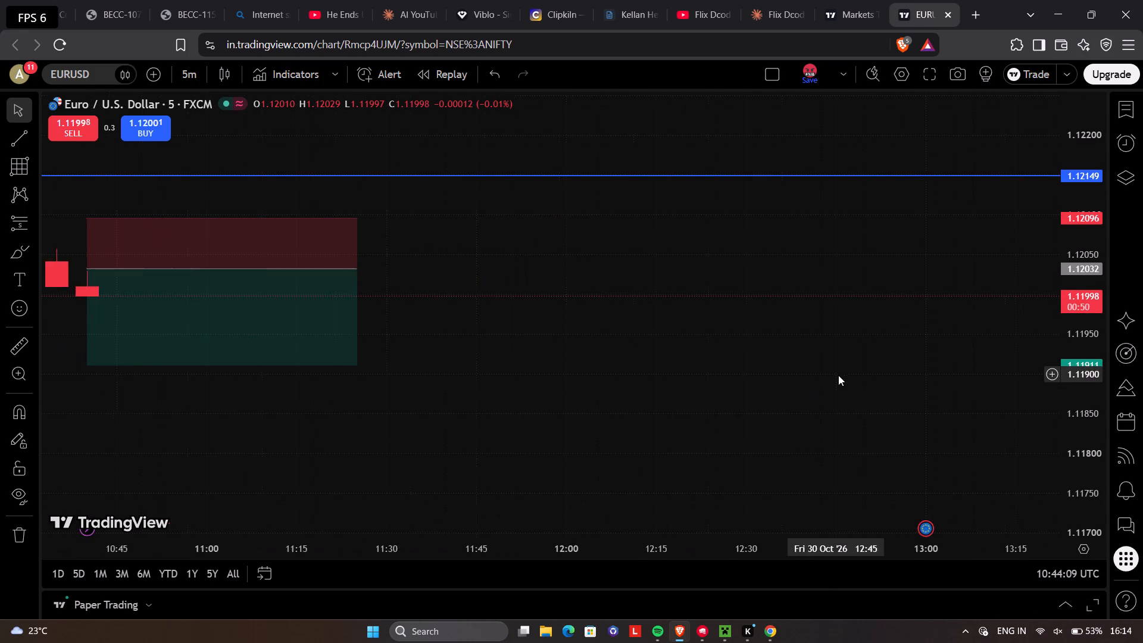
{"action": "scroll", "coordinate": [838, 375], "scroll_direction": "up", "scroll_amount": 3}
{"action": "scroll", "coordinate": [869, 405], "scroll_direction": "down", "scroll_amount": 7}
{"action": "scroll", "coordinate": [992, 410], "scroll_direction": "up", "scroll_amount": 1}
{"action": "scroll", "coordinate": [993, 413], "scroll_direction": "down", "scroll_amount": 18}
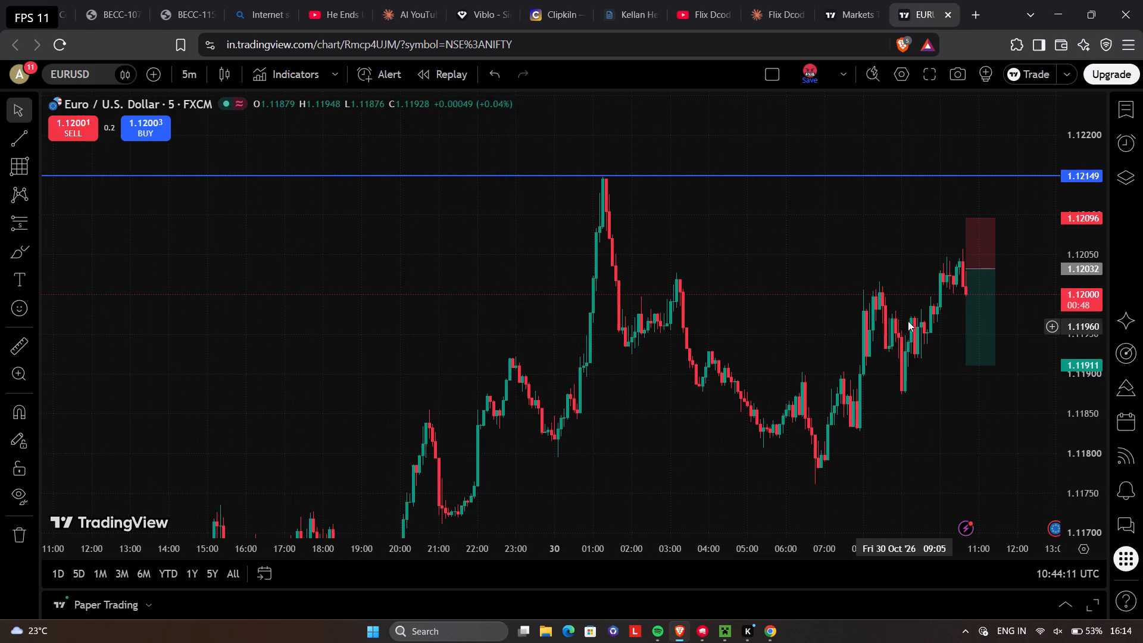
{"action": "left_click_drag", "start_coordinate": [908, 320], "coordinate": [718, 323]}
{"action": "scroll", "coordinate": [687, 361], "scroll_direction": "up", "scroll_amount": 7}
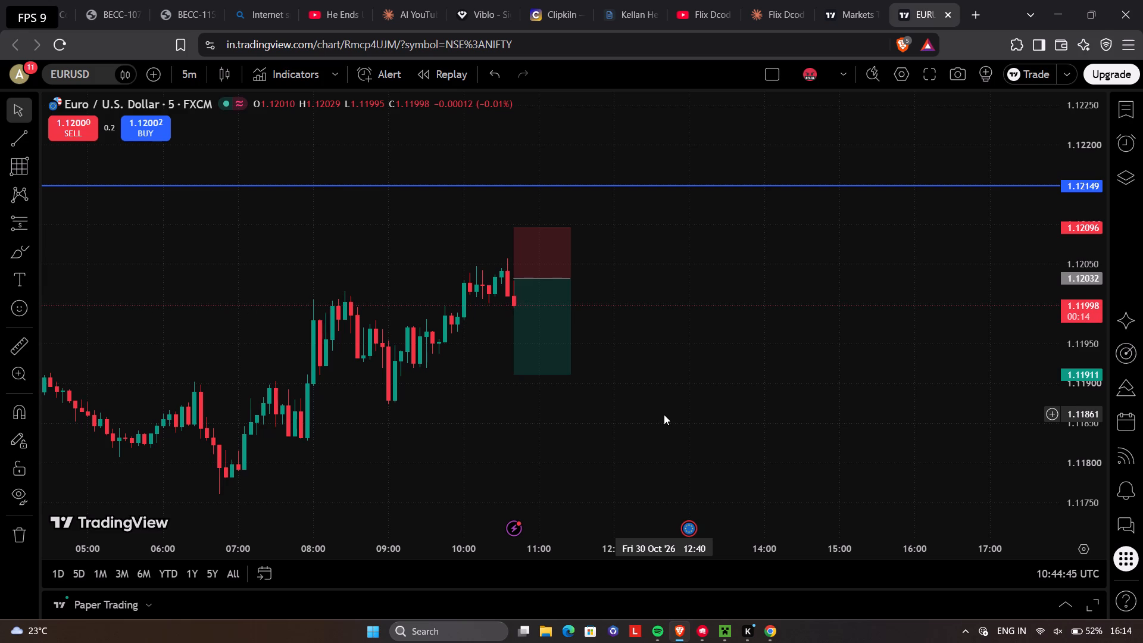
Move the short position one candle earlier to start at 10:35, with the stop at about 1.12097 and target at about 1.11912.
{"action": "left_click", "coordinate": [551, 326]}
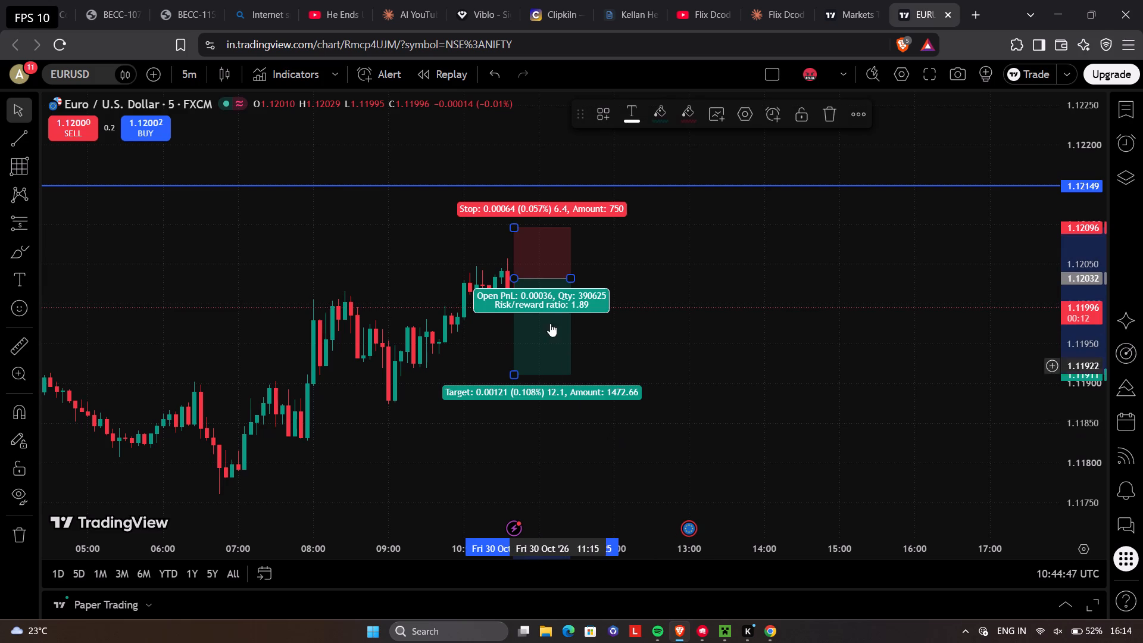
{"action": "left_click_drag", "start_coordinate": [547, 269], "coordinate": [537, 269]}
{"action": "left_click", "coordinate": [537, 269]}
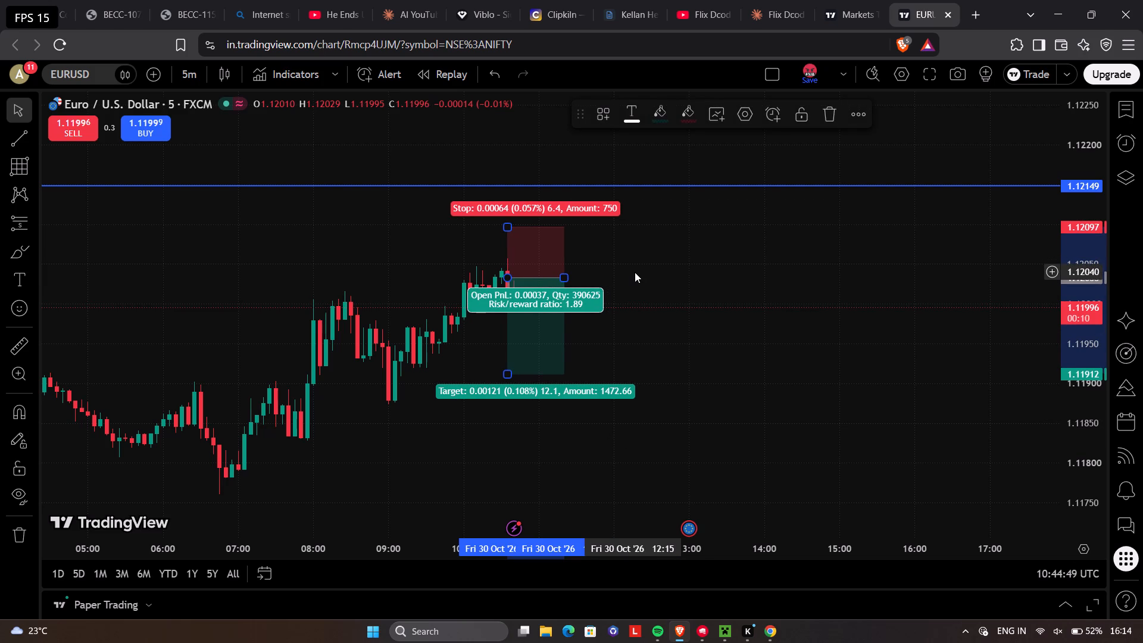
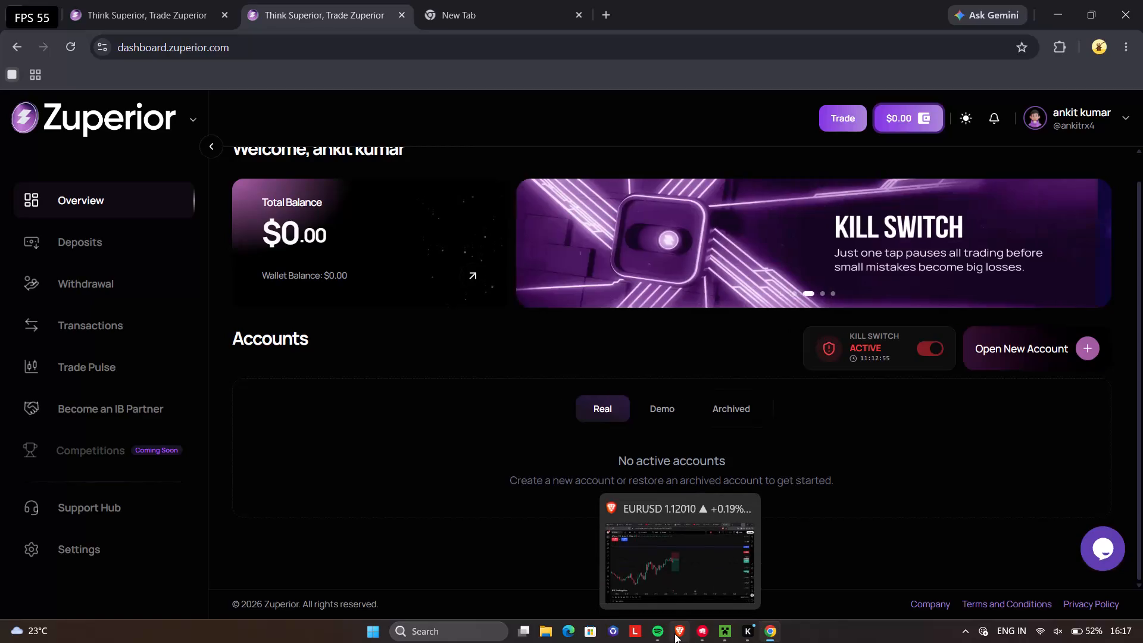
Switch from the Zuperior dashboard back to the EURUSD chart in the Brave browser.
{"action": "left_click", "coordinate": [674, 633]}
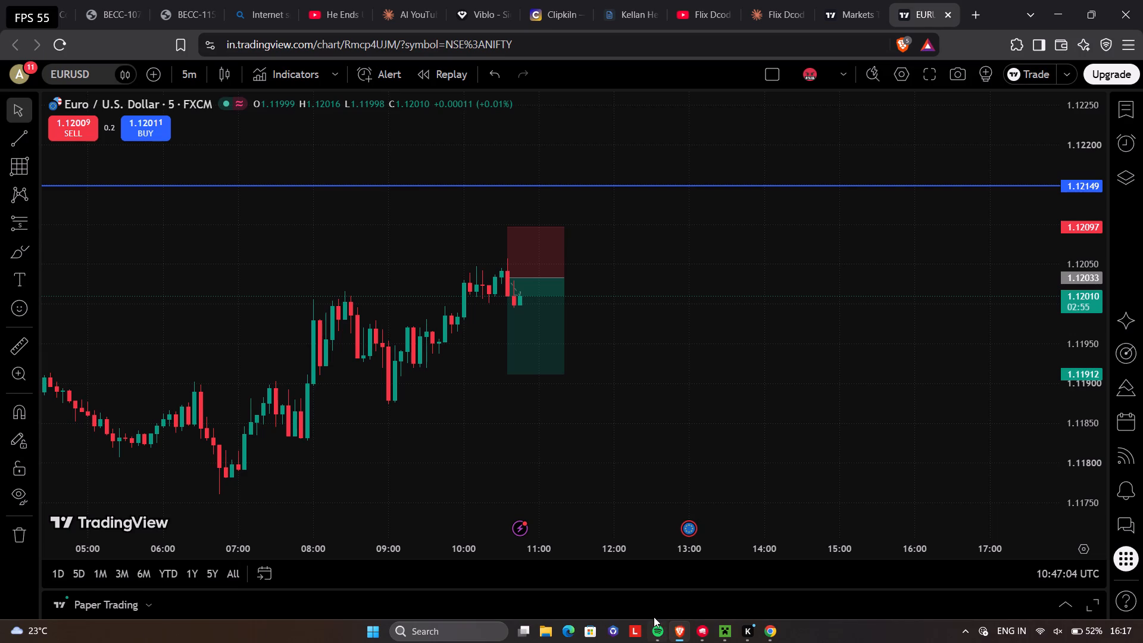
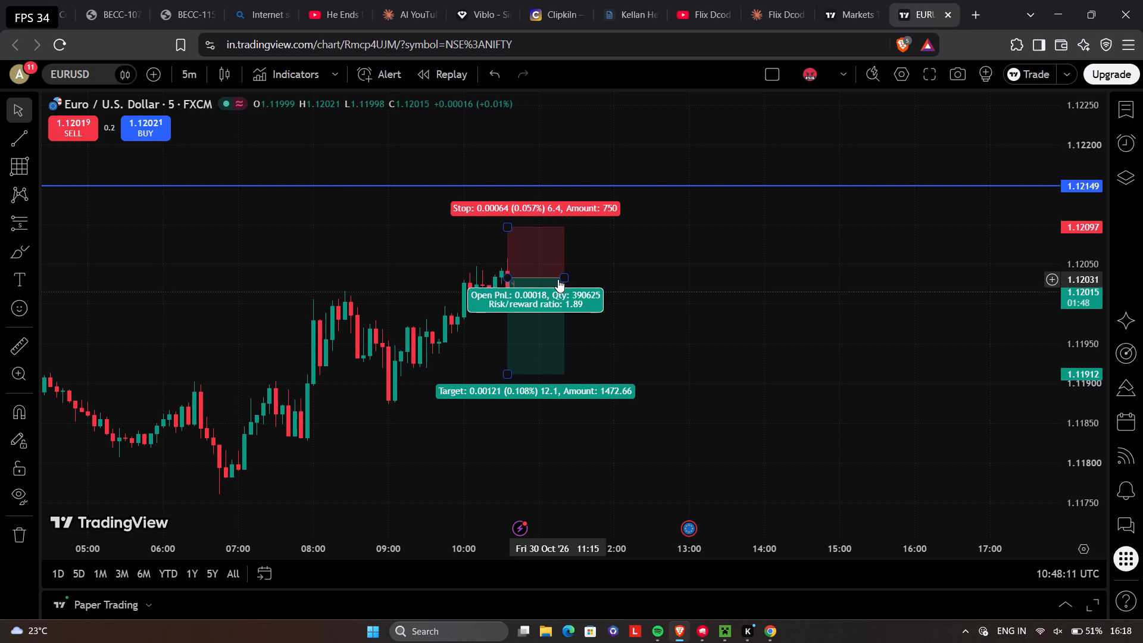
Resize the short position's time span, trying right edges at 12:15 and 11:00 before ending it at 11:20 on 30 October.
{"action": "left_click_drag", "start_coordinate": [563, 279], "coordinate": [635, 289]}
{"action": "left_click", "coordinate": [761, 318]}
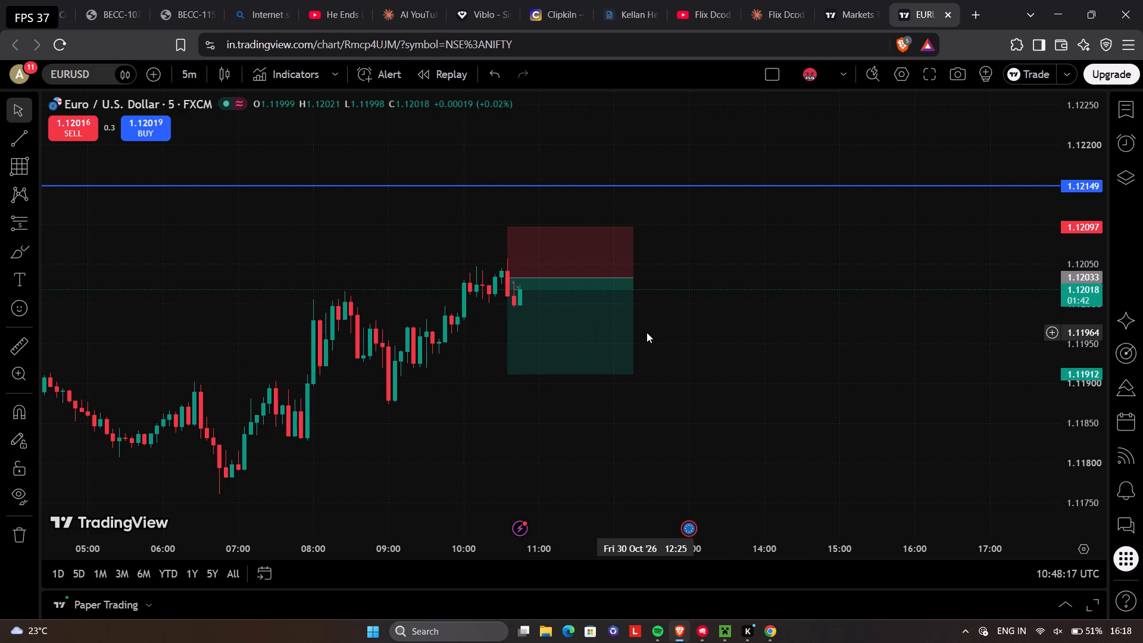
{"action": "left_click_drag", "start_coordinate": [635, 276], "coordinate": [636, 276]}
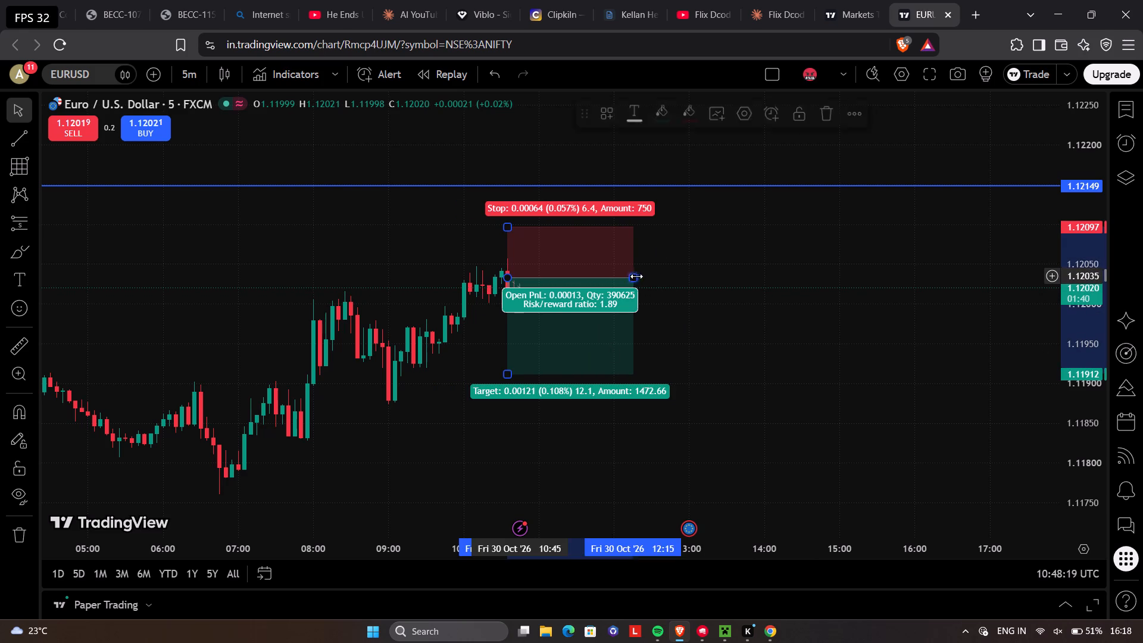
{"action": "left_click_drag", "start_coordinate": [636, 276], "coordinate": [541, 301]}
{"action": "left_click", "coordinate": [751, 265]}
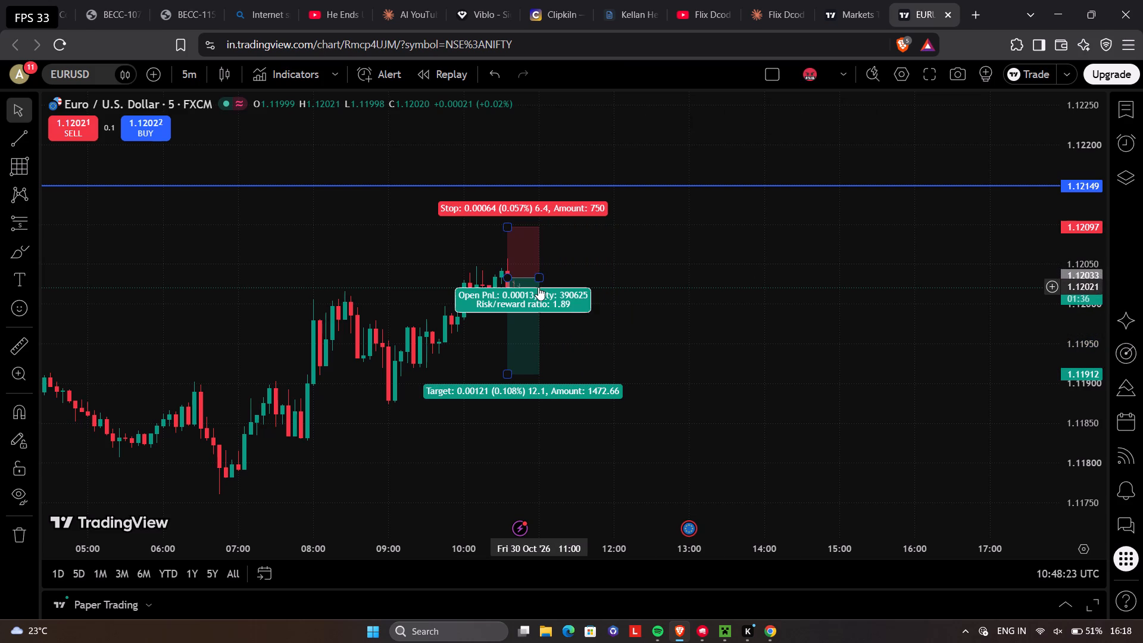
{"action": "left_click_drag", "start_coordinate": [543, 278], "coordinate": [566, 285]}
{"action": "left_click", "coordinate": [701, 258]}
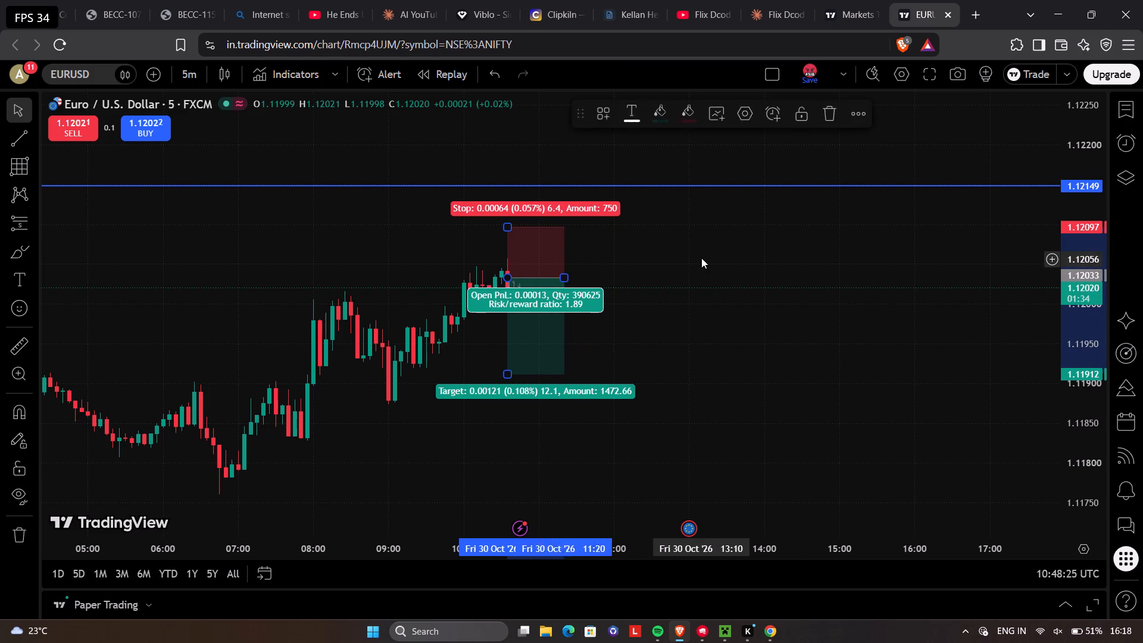